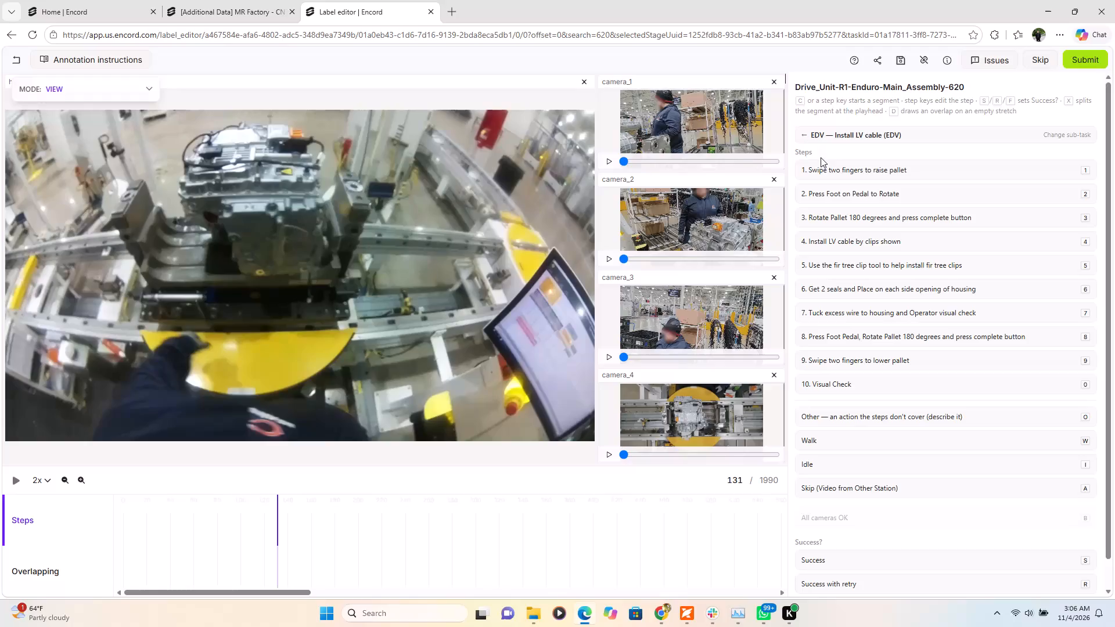
Compare the step lists of the FDU, Peregrine RDU and EDV Install LV cable sub-tasks, finishing on EDV.
left_click(806, 136)
left_click(828, 173)
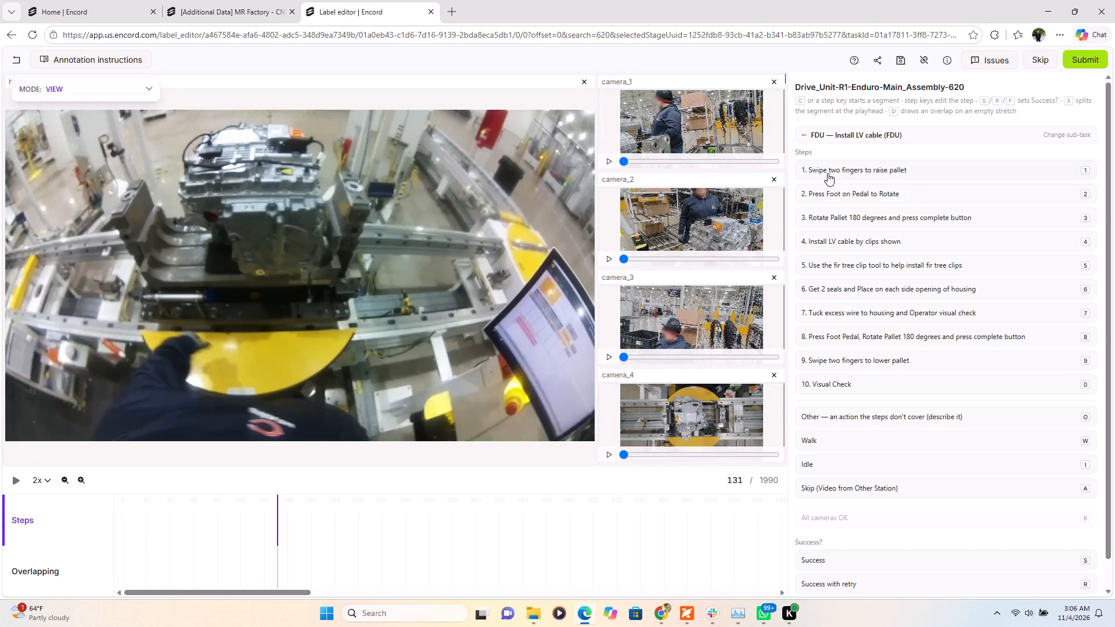
left_click(803, 134)
left_click(833, 186)
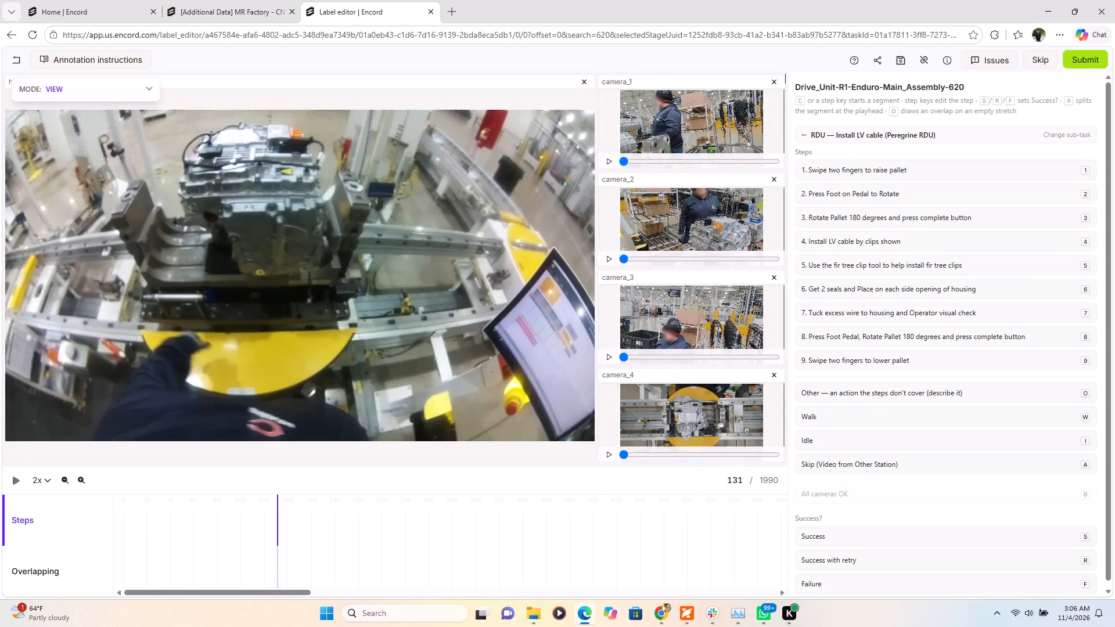
left_click(800, 131)
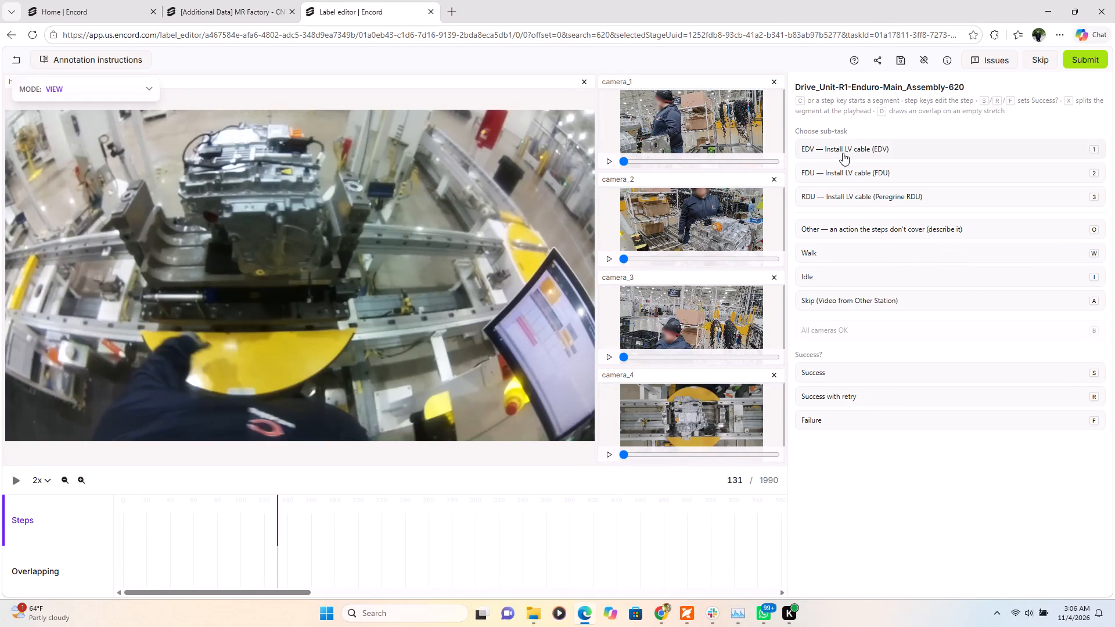
left_click(843, 153)
Play the assembly video on to review its content, and skip the Drive_Unit-R1-Enduro-Main_Assembly-620 task.
key("space")
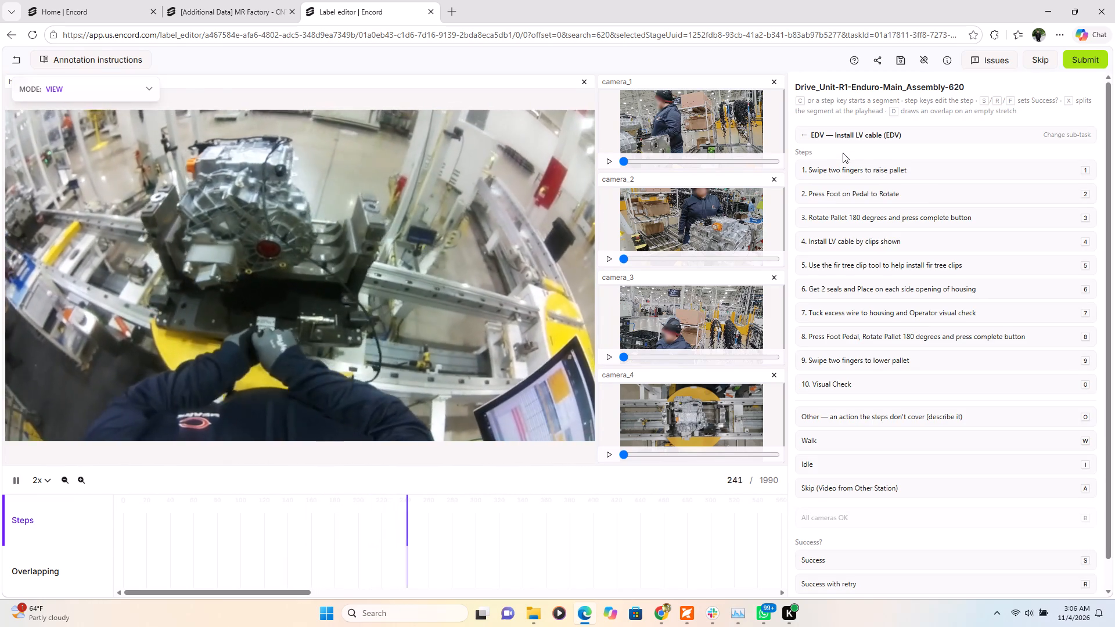
key("space")
key("space")
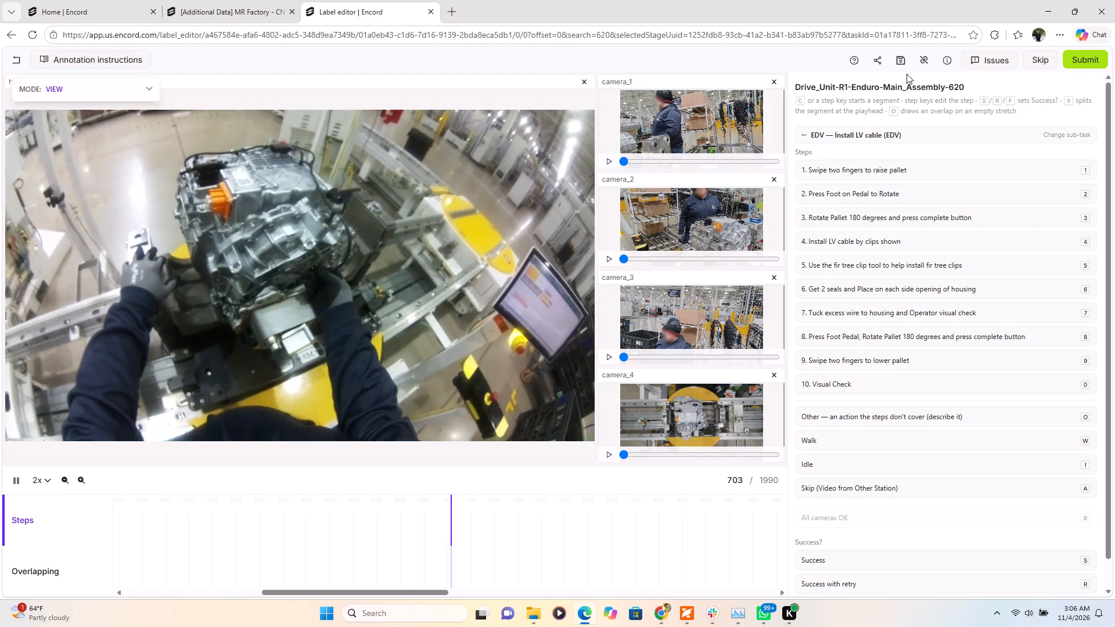
left_click(1051, 57)
left_click(663, 220)
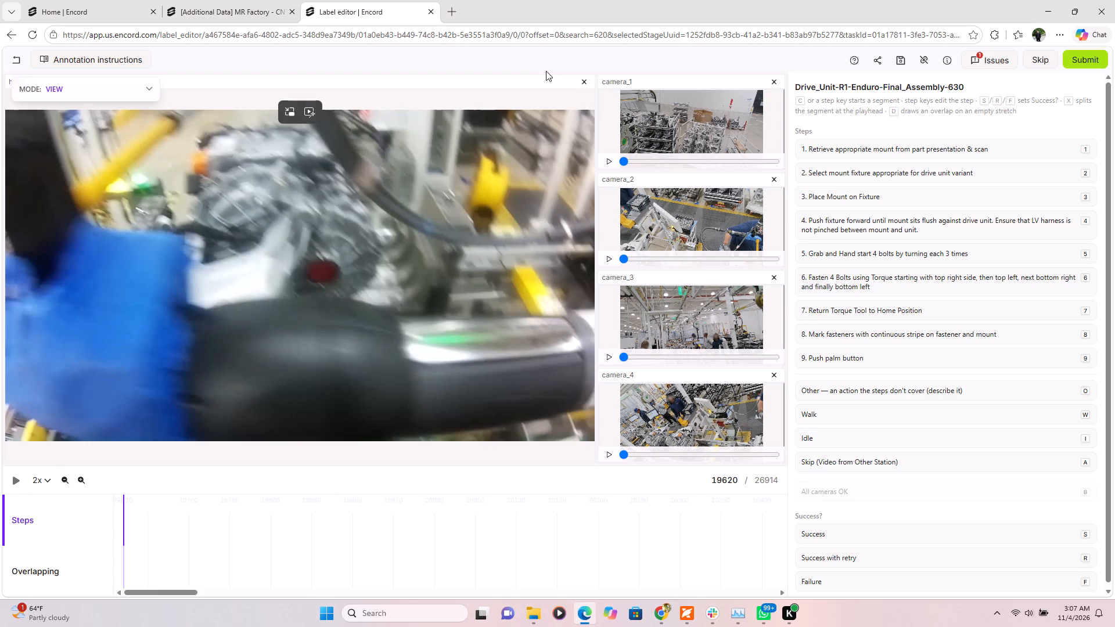
Leave the Final_Assembly-630 task and return to the project's annotation queue filtered by 620.
left_click(2, 39)
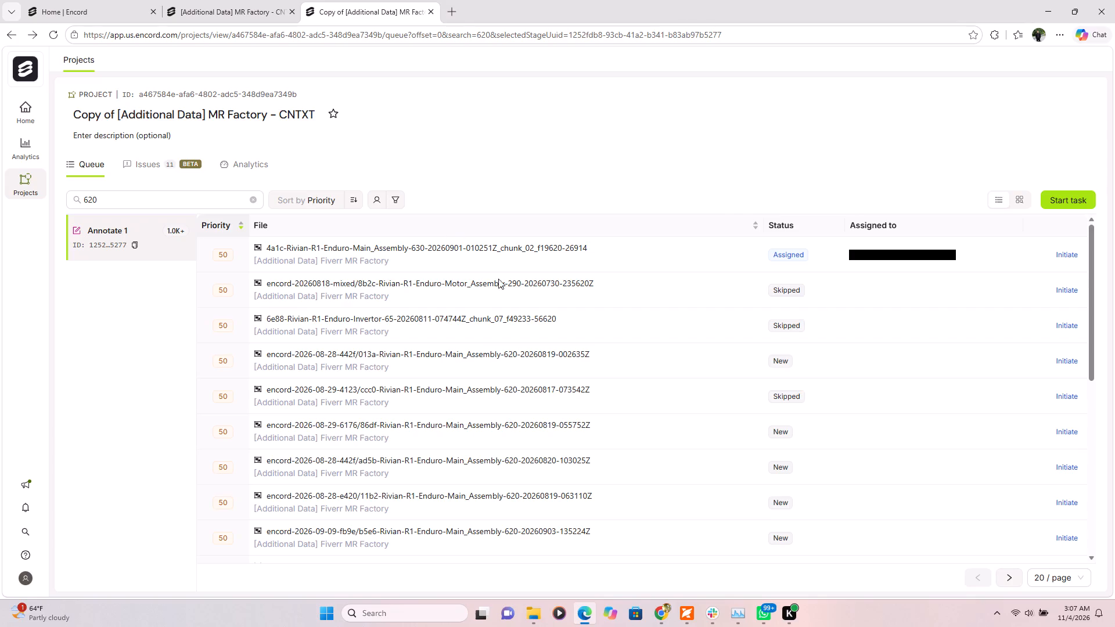
Switch to Google Chrome and search the web for "0000hrs london time" in the new tab.
left_click(661, 606)
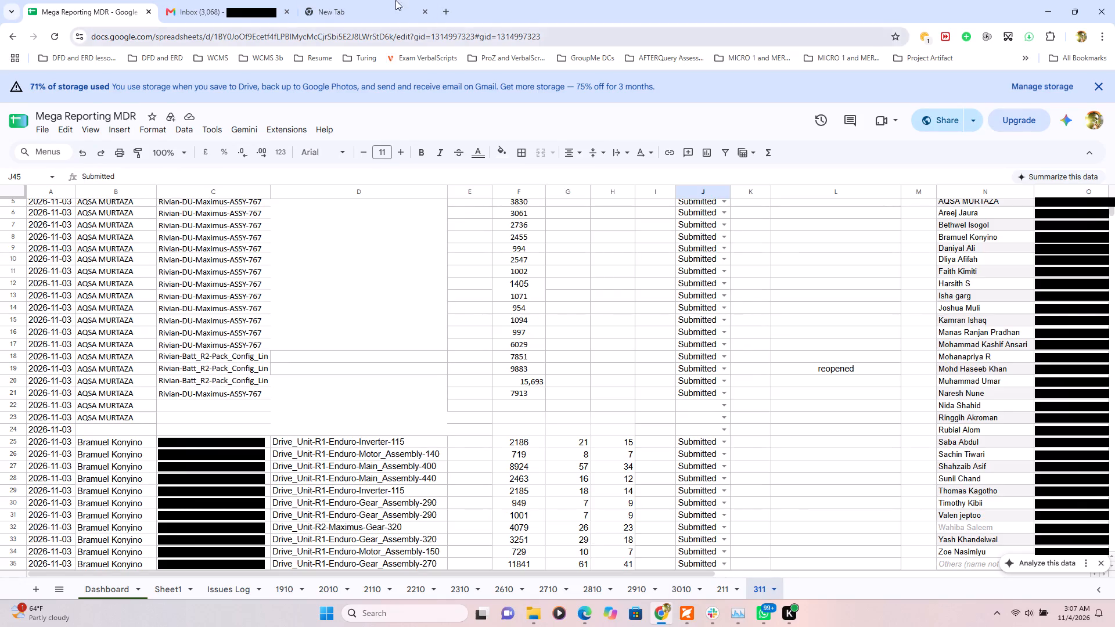
left_click(365, 0)
left_click(366, 41)
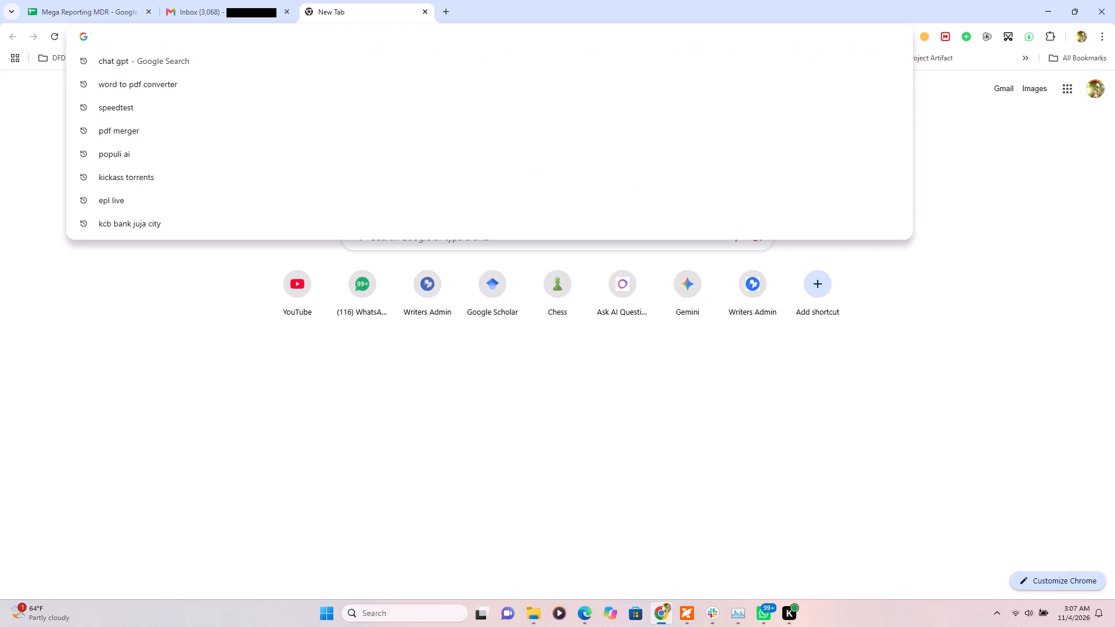
type("0000hrs")
key("space")
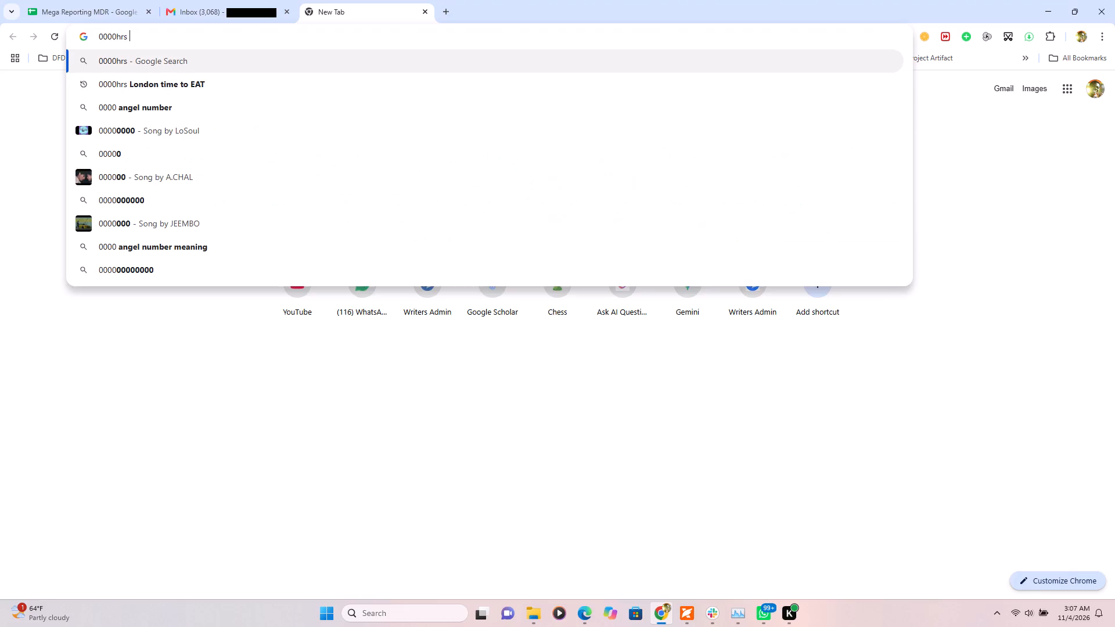
type("london")
key("space")
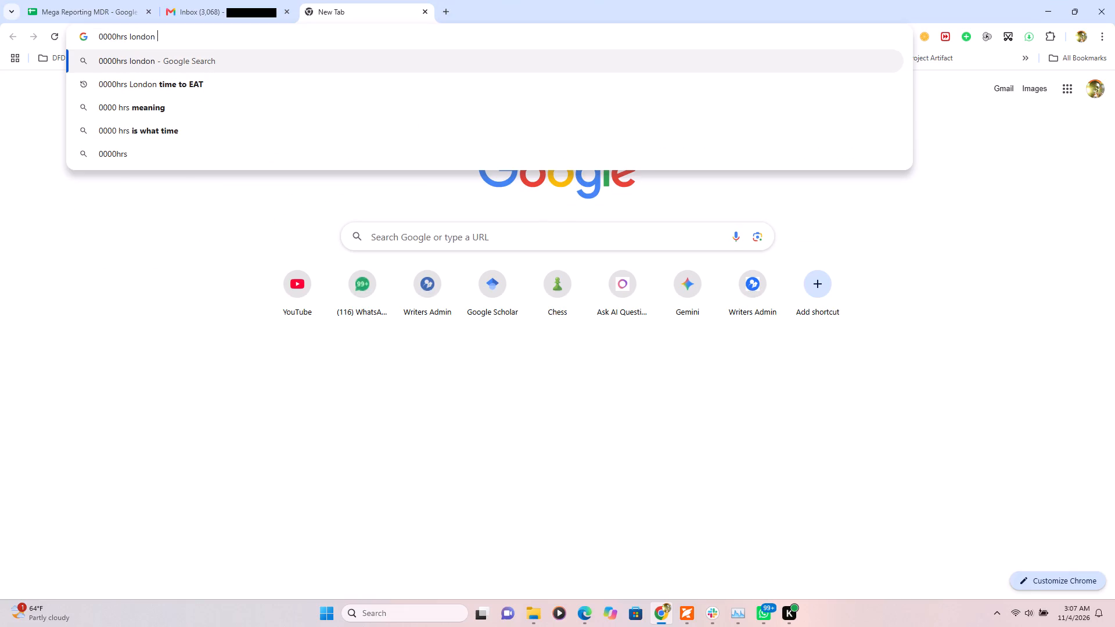
type("time")
key("Return")
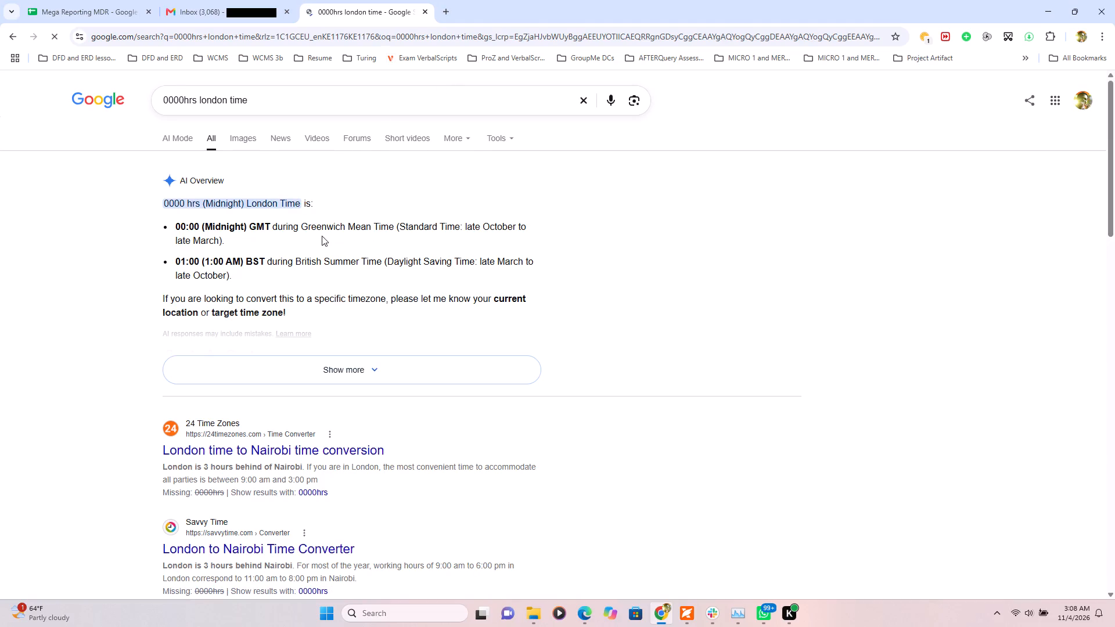
Expand the AI overview and examine the search results for how midnight London time converts to Nairobi time.
left_click(355, 368)
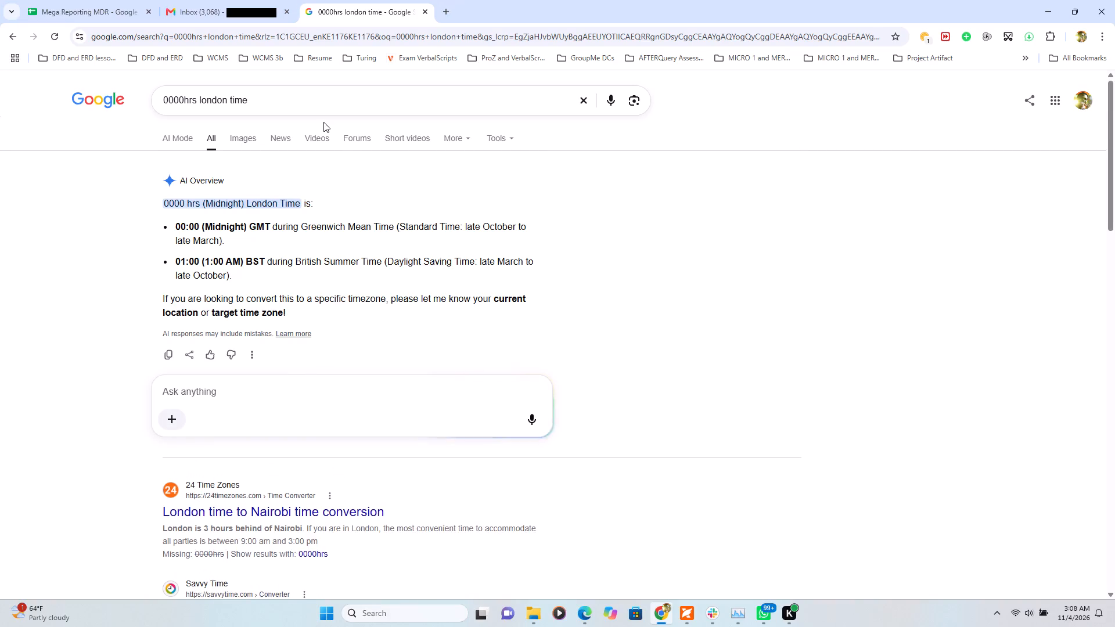
scroll(390, 232, "down", 1)
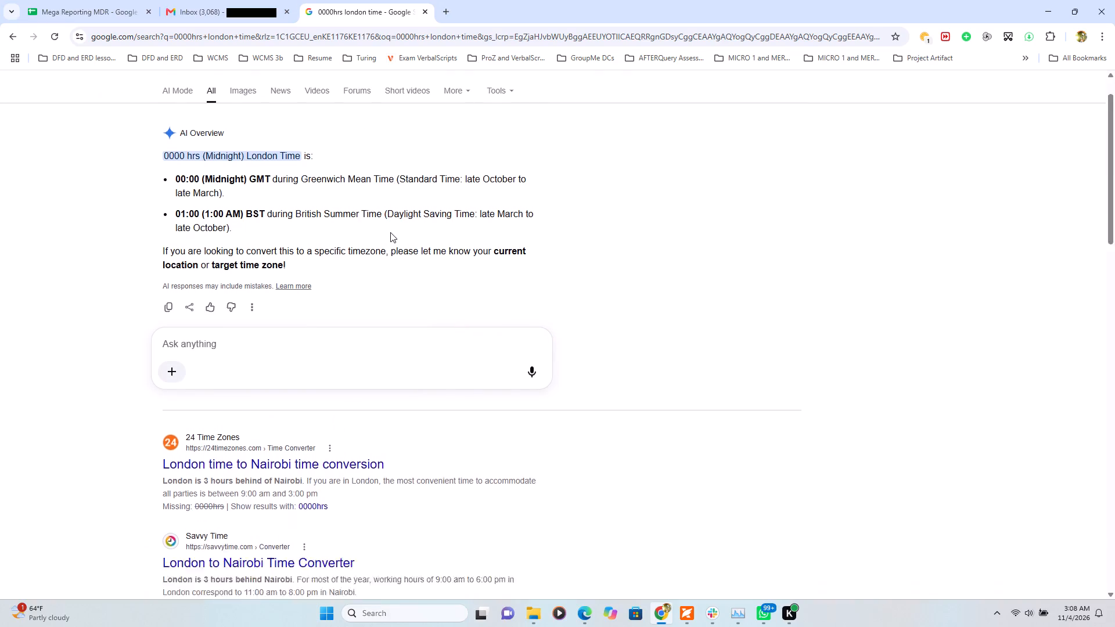
scroll(390, 232, "down", 1)
scroll(473, 405, "down", 3)
scroll(548, 434, "down", 1)
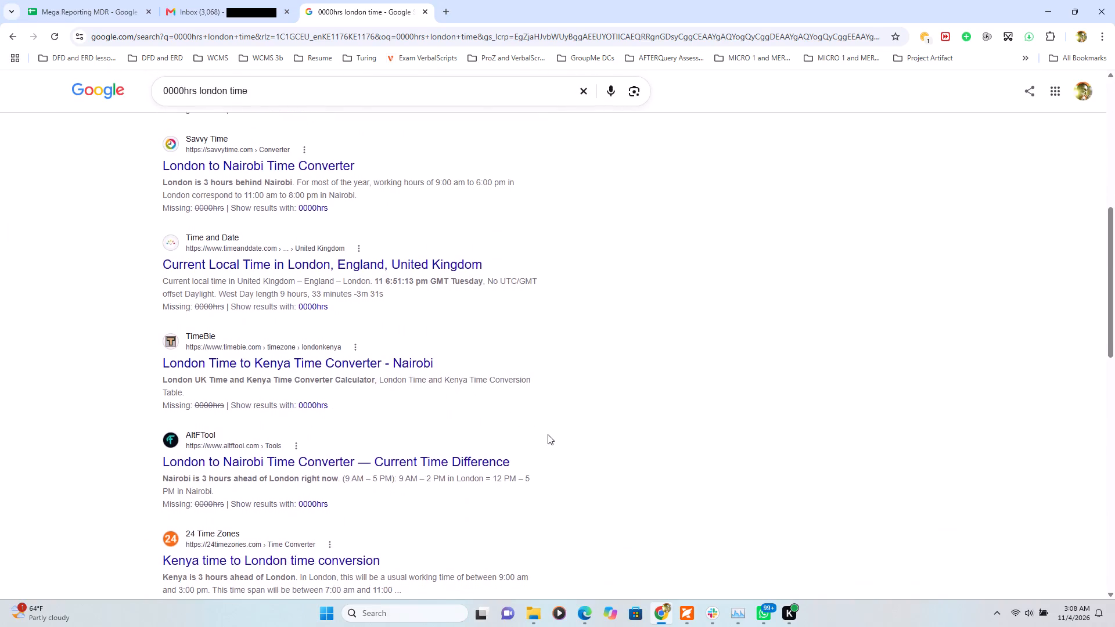
scroll(548, 434, "down", 3)
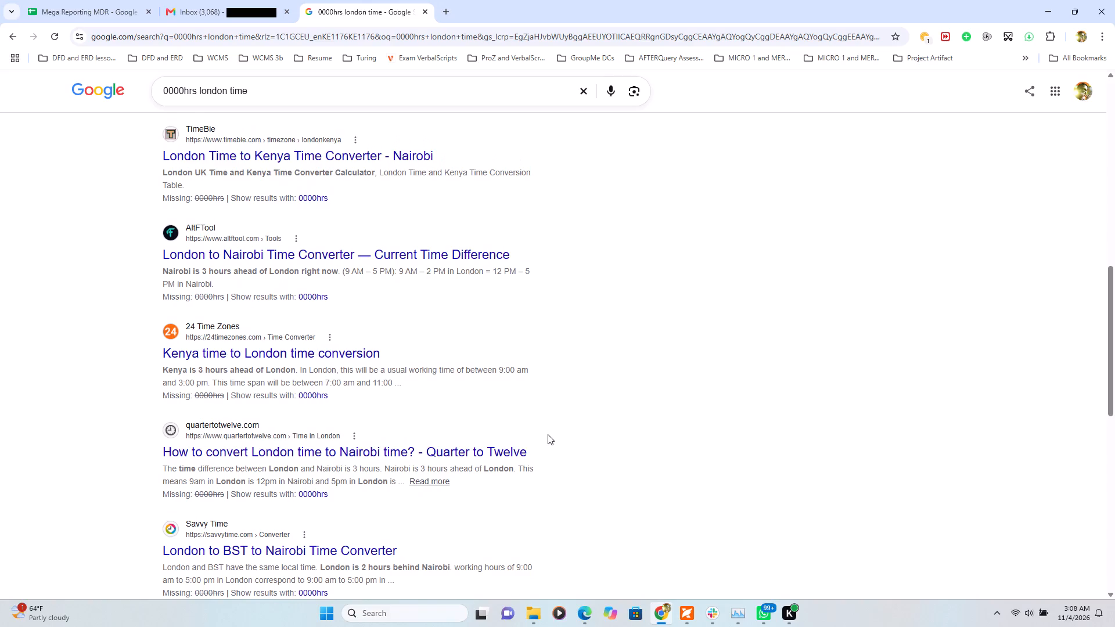
scroll(548, 434, "up", 1)
scroll(587, 473, "up", 5)
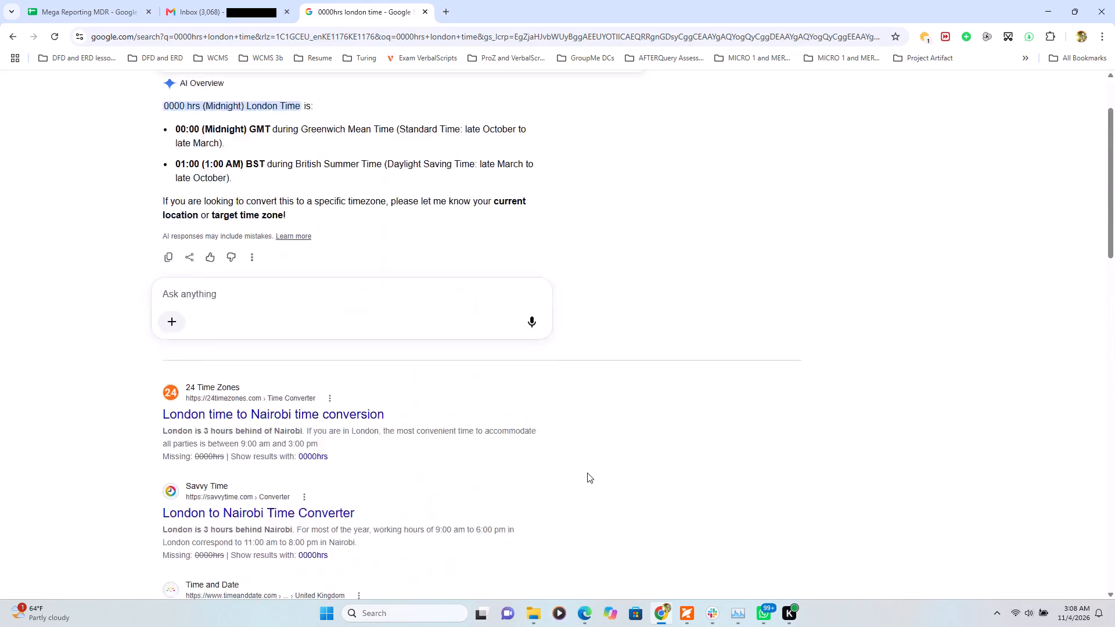
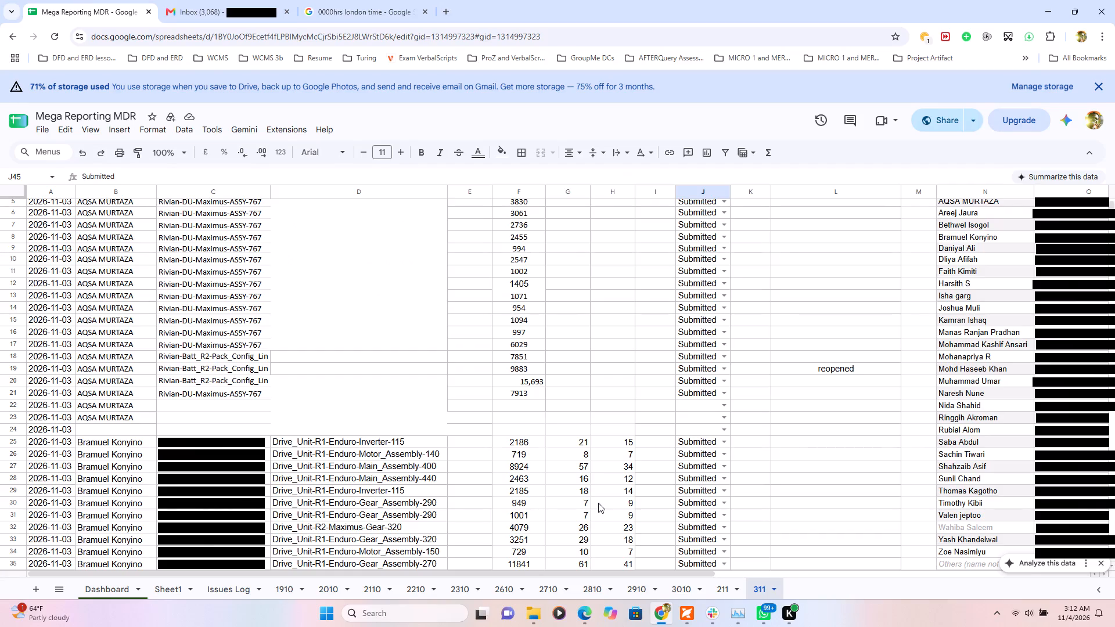
Look through the annotators' task entries and the daily summary on the 311 sheet of Mega Reporting MDR.
left_click(753, 591)
scroll(827, 466, "left", 3)
scroll(827, 466, "up", 3)
scroll(827, 466, "down", 4)
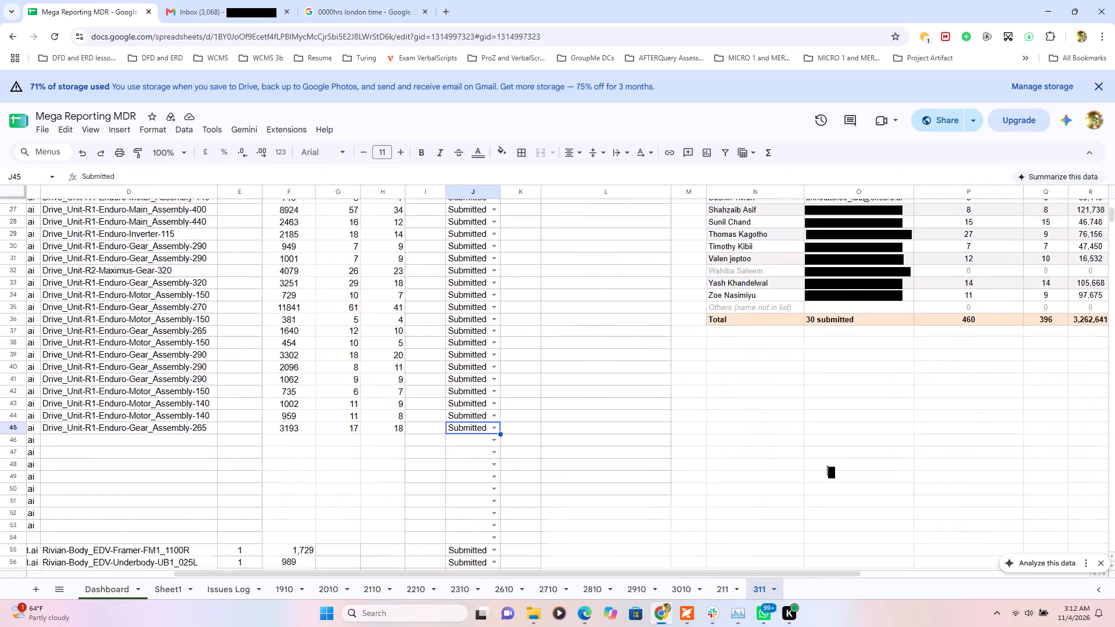
scroll(827, 466, "down", 5)
scroll(827, 466, "right", 4)
scroll(827, 466, "up", 5)
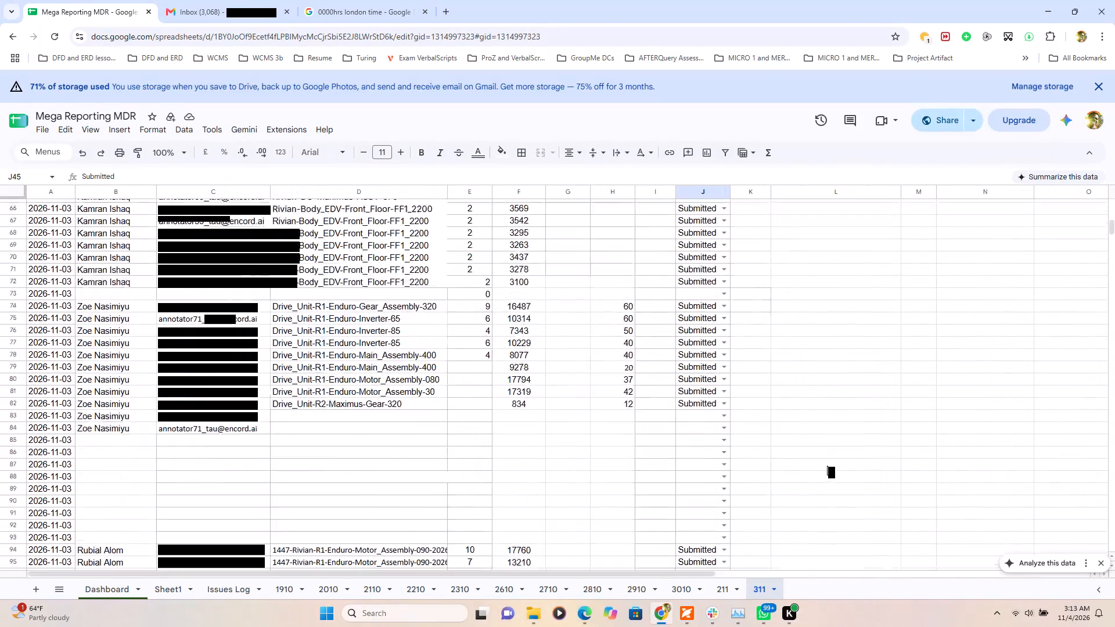
scroll(827, 466, "up", 5)
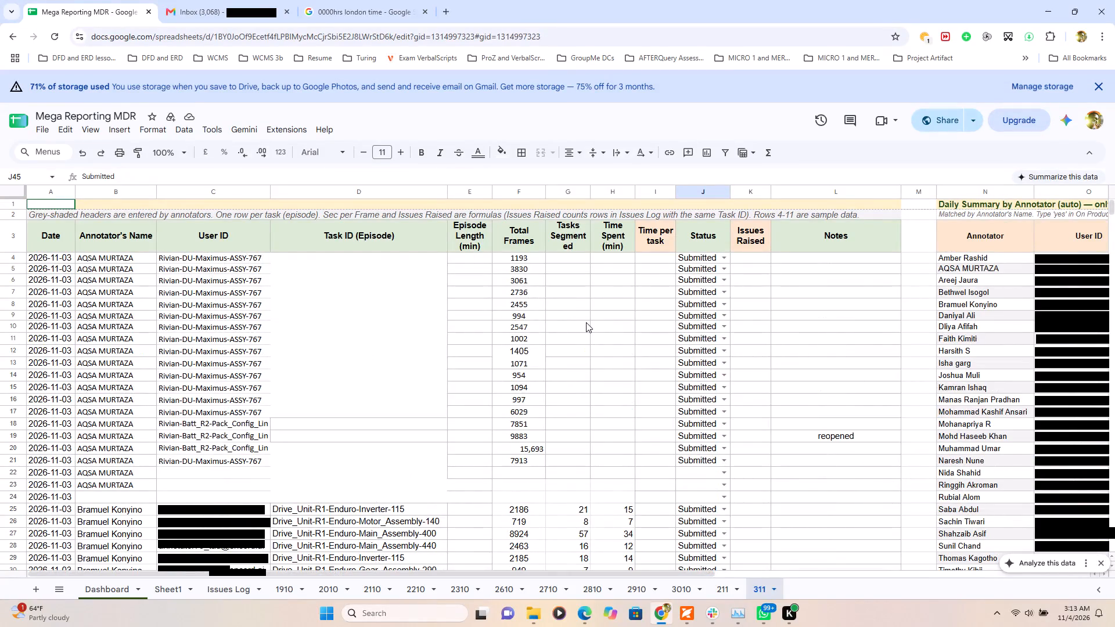
scroll(586, 322, "up", 1)
Compare the 211, 2710 and 2310 daily report sheets, and return to the 311 sheet.
left_click(725, 591)
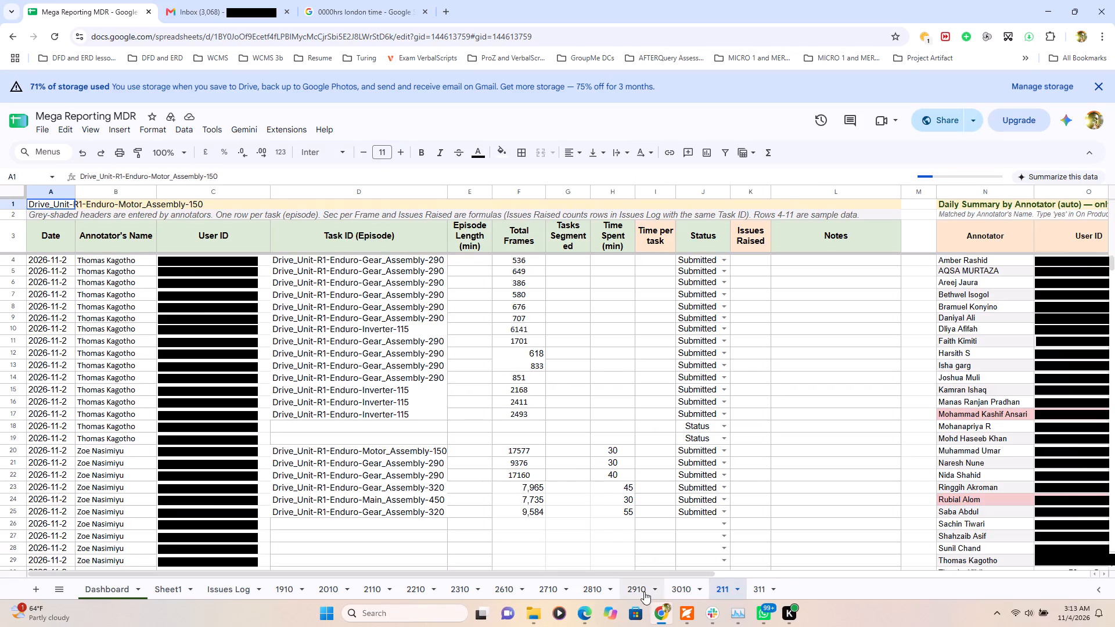
left_click(643, 592)
left_click(535, 596)
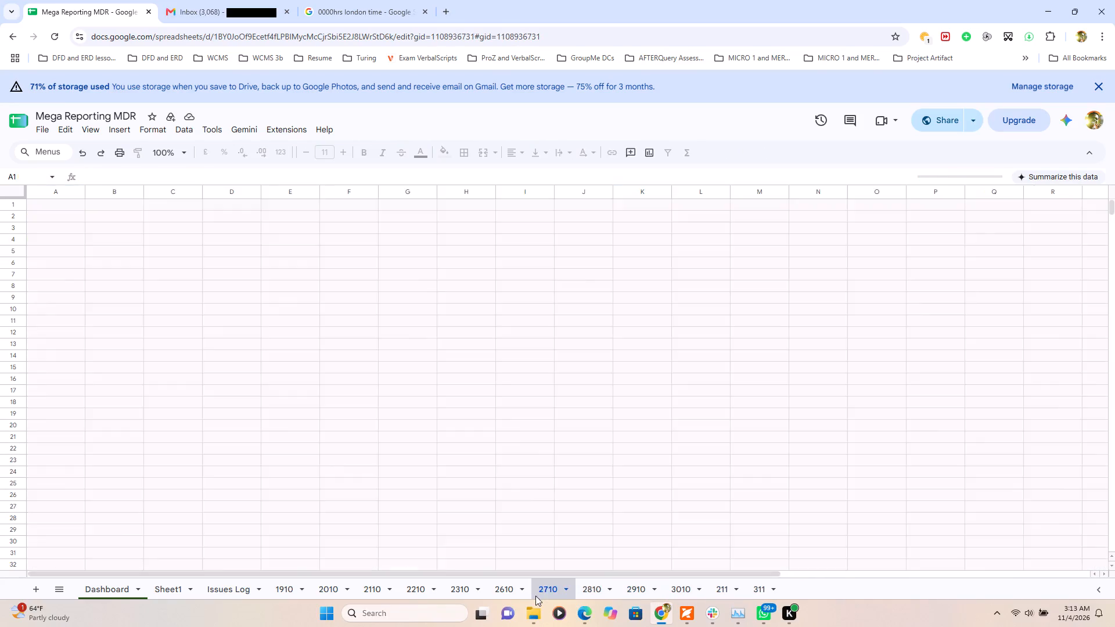
left_click(583, 589)
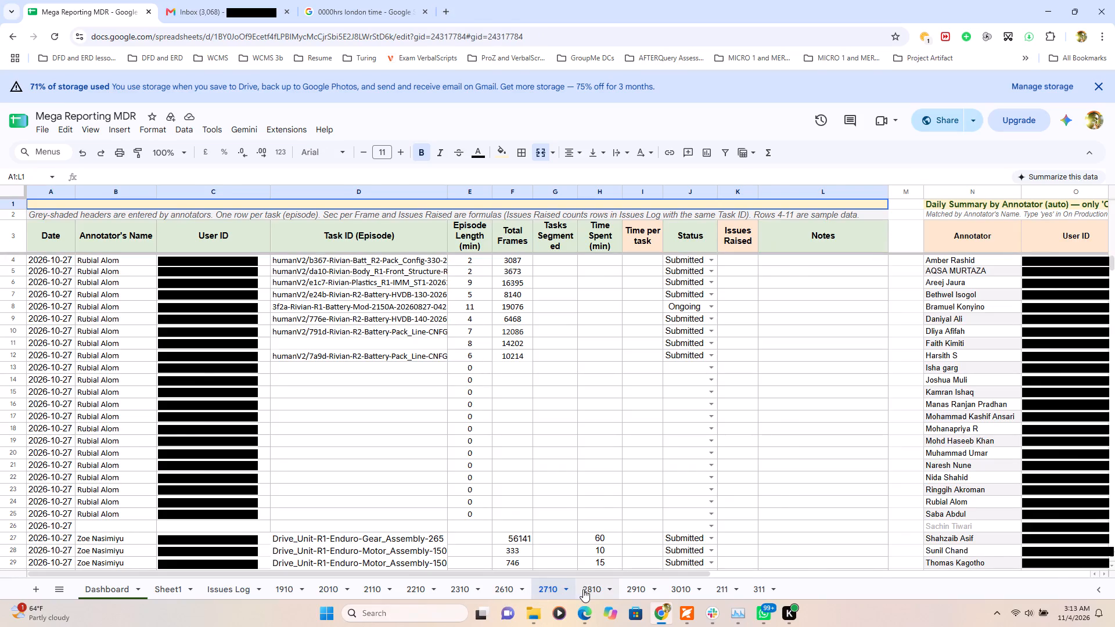
left_click(478, 593)
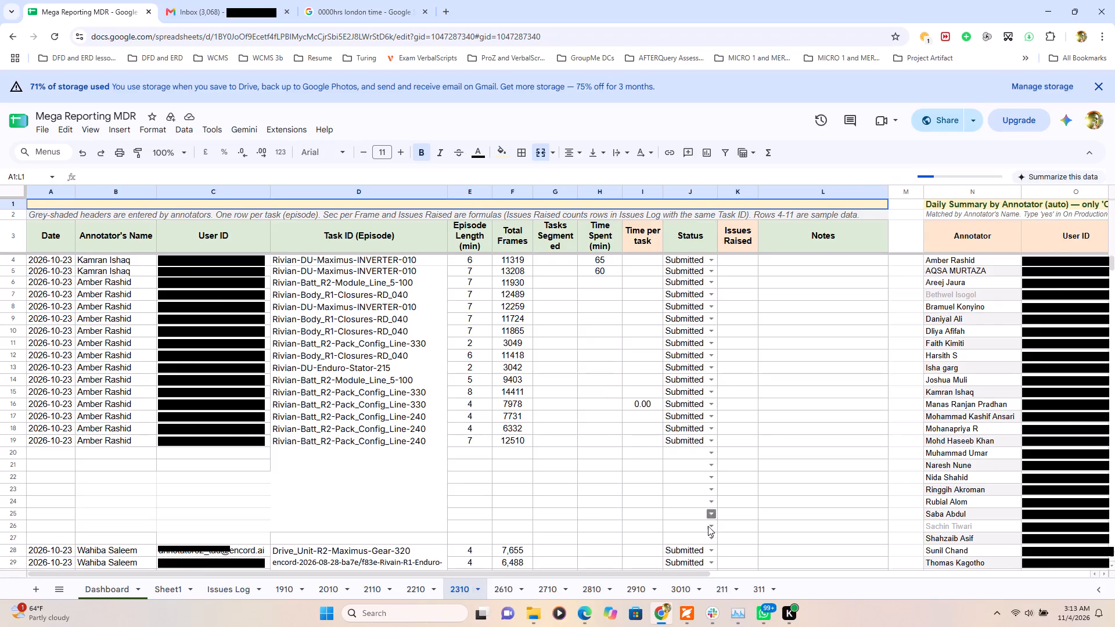
left_click(761, 588)
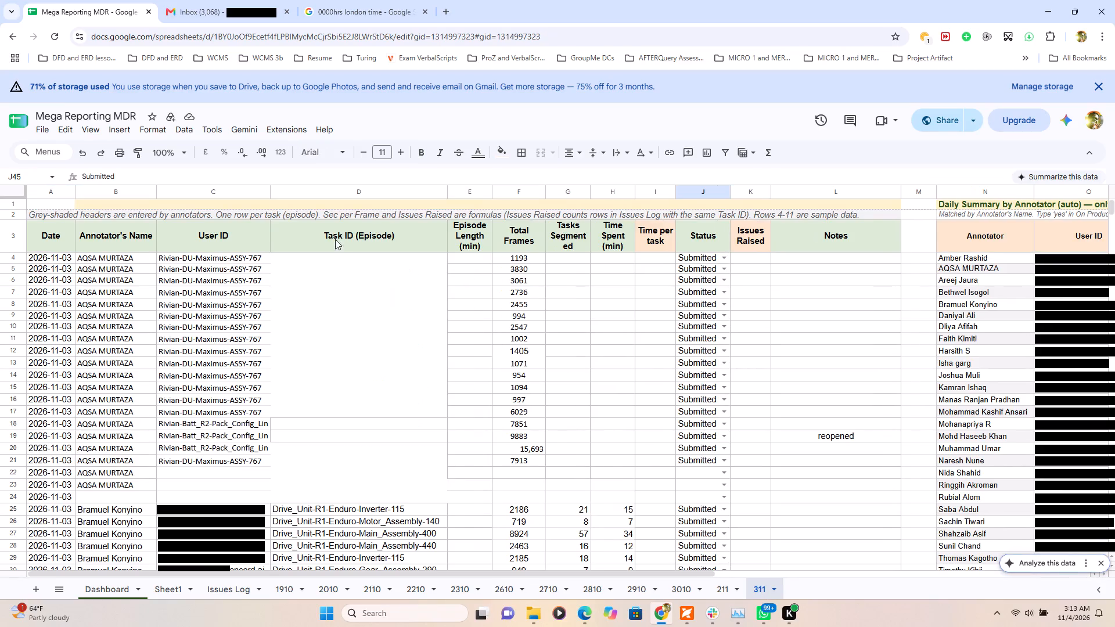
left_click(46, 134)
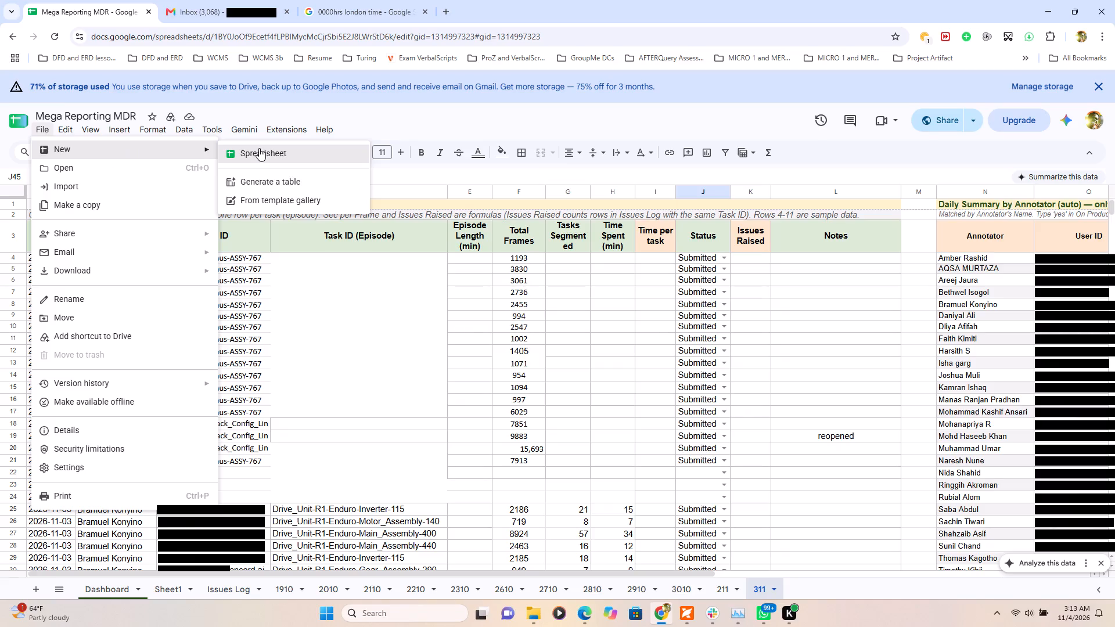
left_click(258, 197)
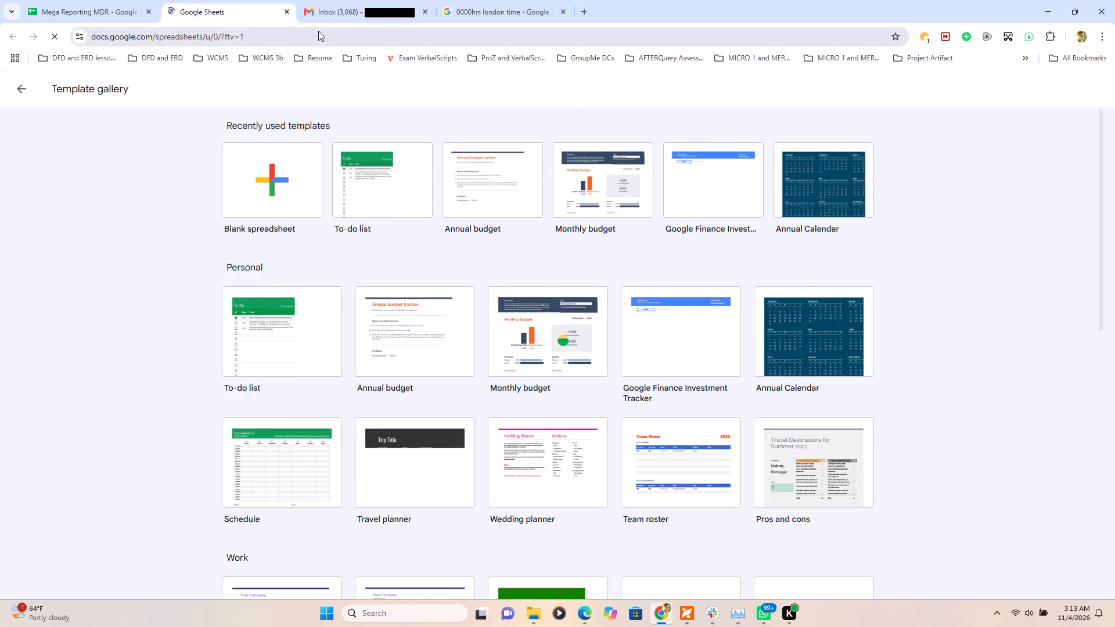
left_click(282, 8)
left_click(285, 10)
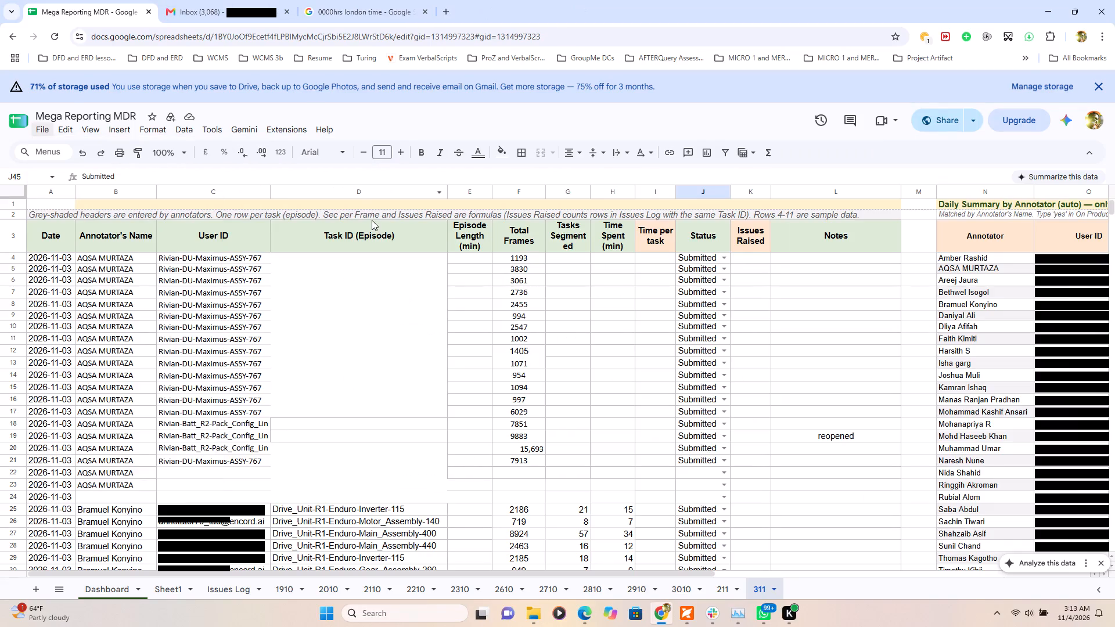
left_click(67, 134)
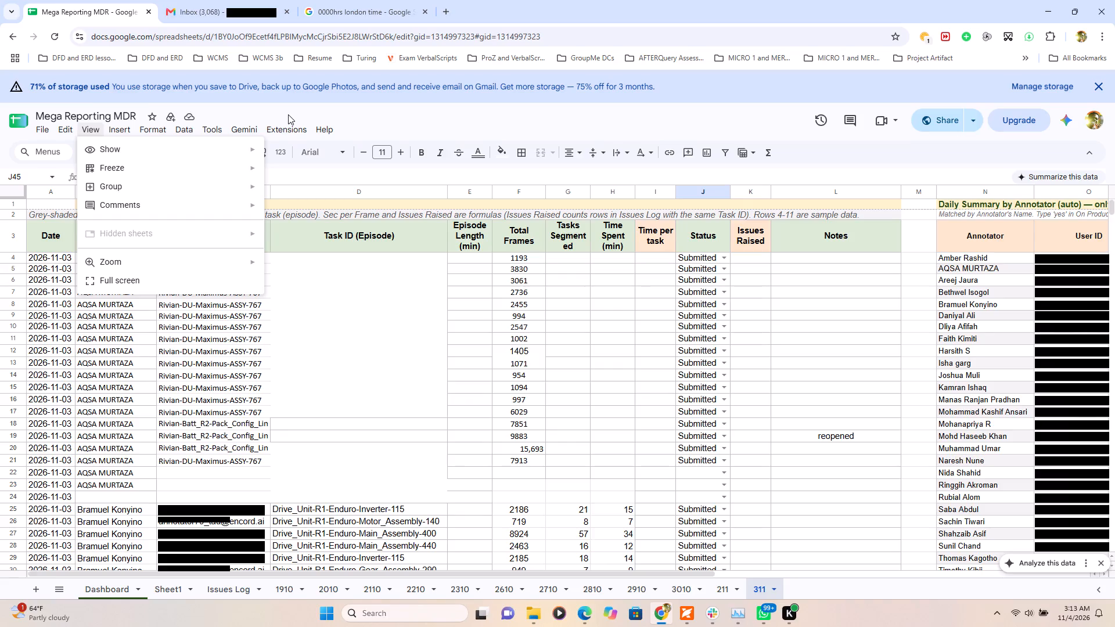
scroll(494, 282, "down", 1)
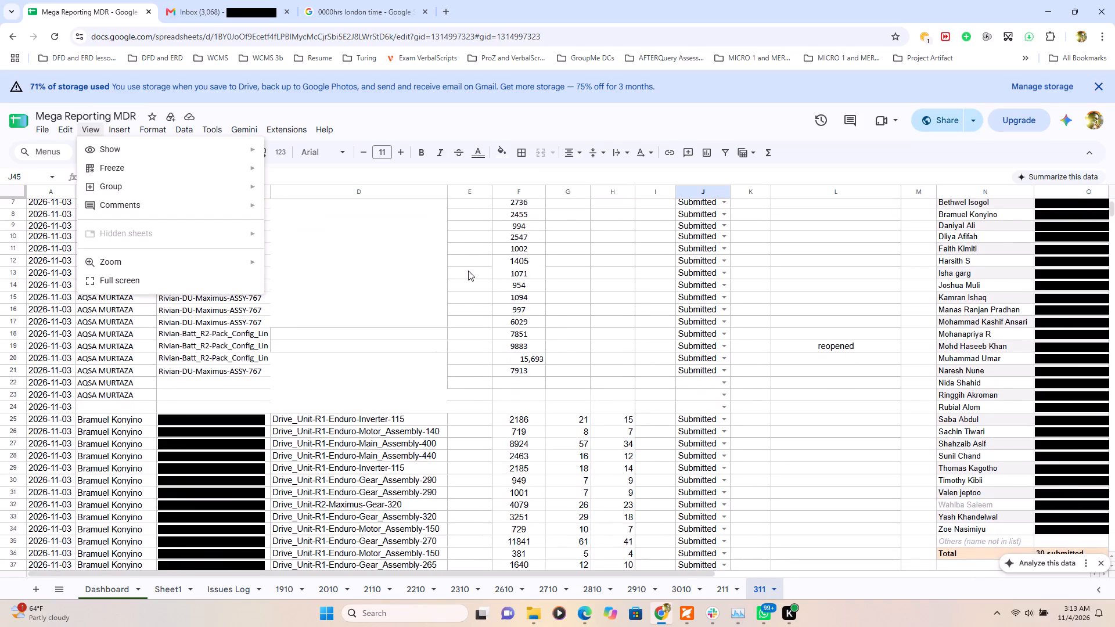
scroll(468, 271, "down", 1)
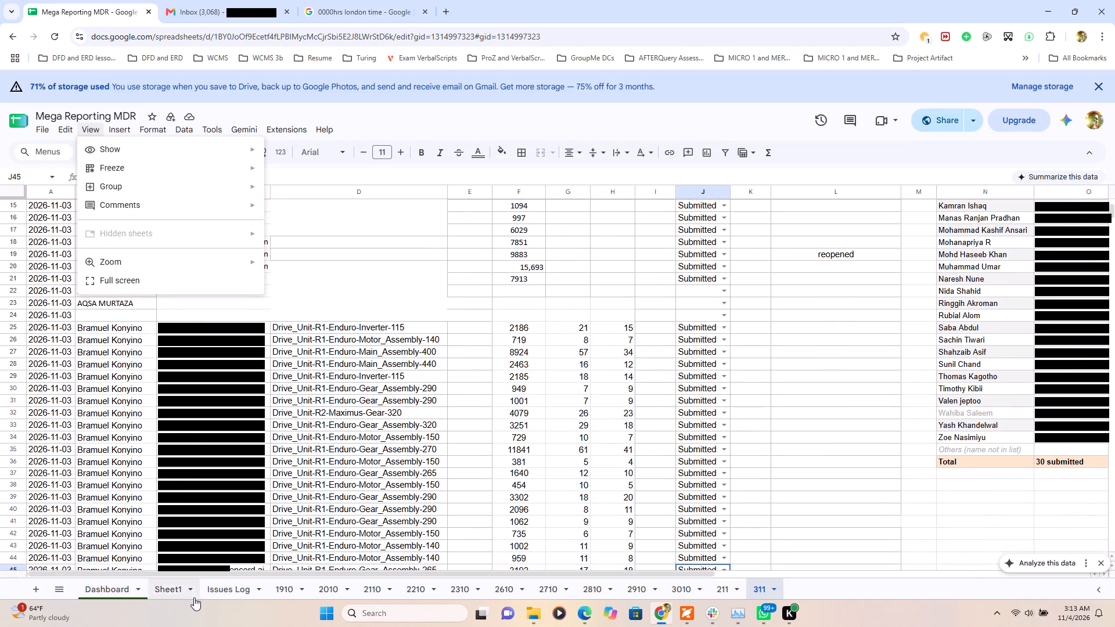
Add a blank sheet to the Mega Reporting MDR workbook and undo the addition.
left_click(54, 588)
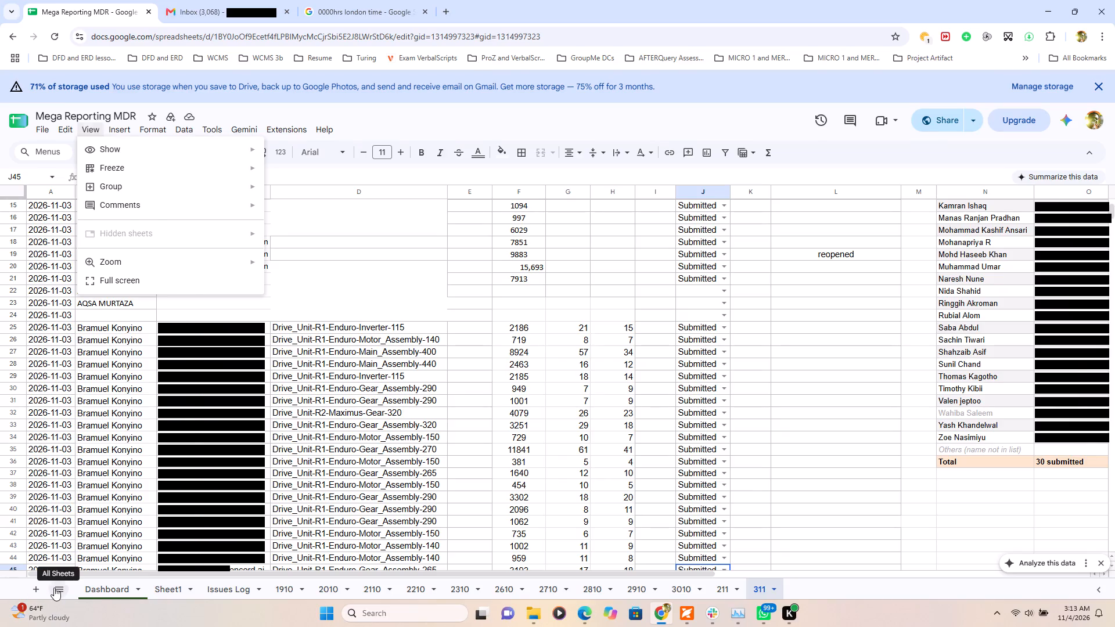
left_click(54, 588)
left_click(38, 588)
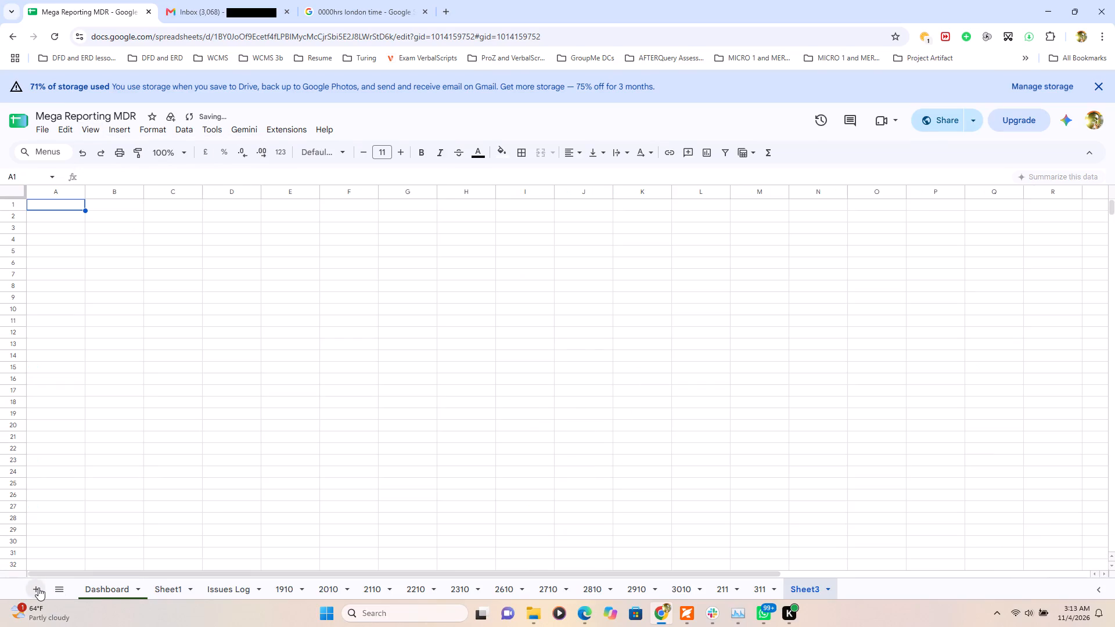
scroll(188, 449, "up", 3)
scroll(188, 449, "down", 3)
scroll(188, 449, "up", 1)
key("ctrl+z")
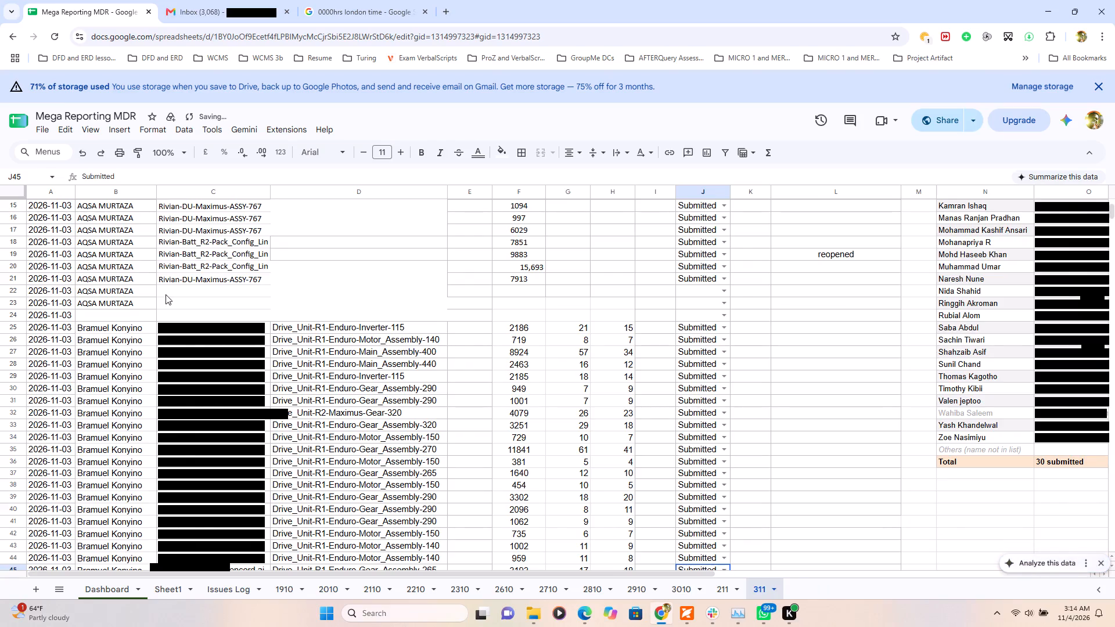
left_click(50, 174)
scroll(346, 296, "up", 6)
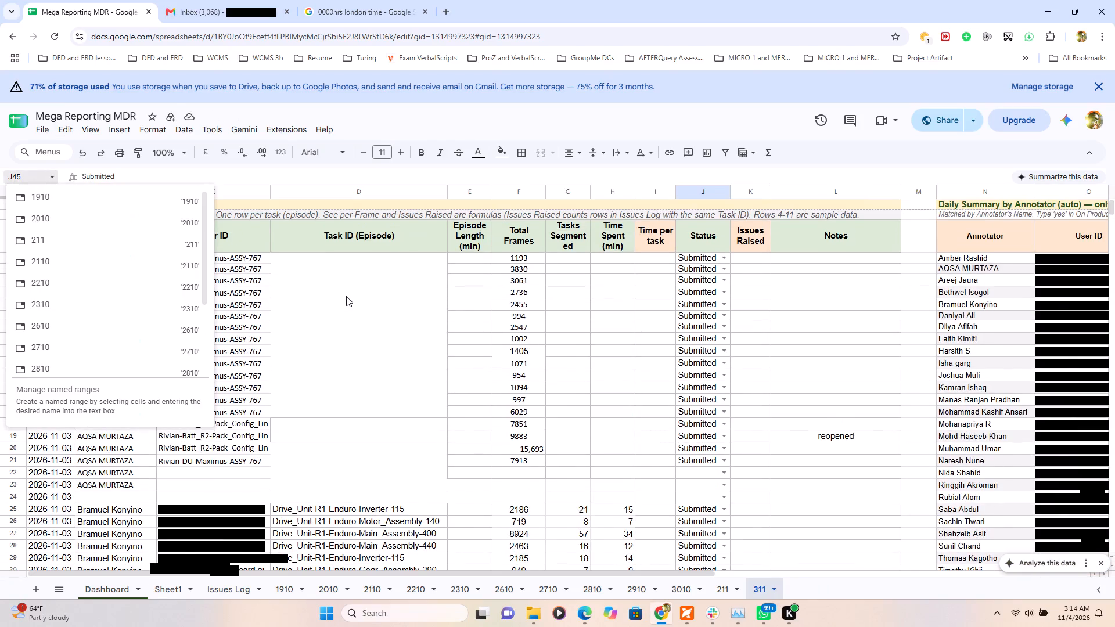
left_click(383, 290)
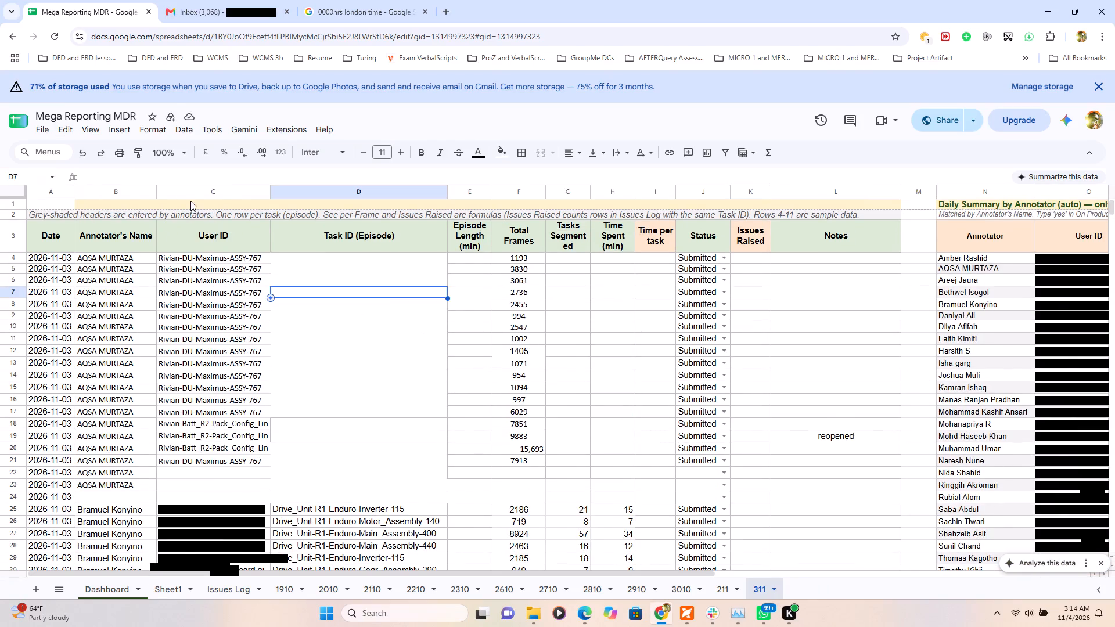
Copy the entire contents of the 311 sheet.
left_click_drag(0, 185, 242, 250)
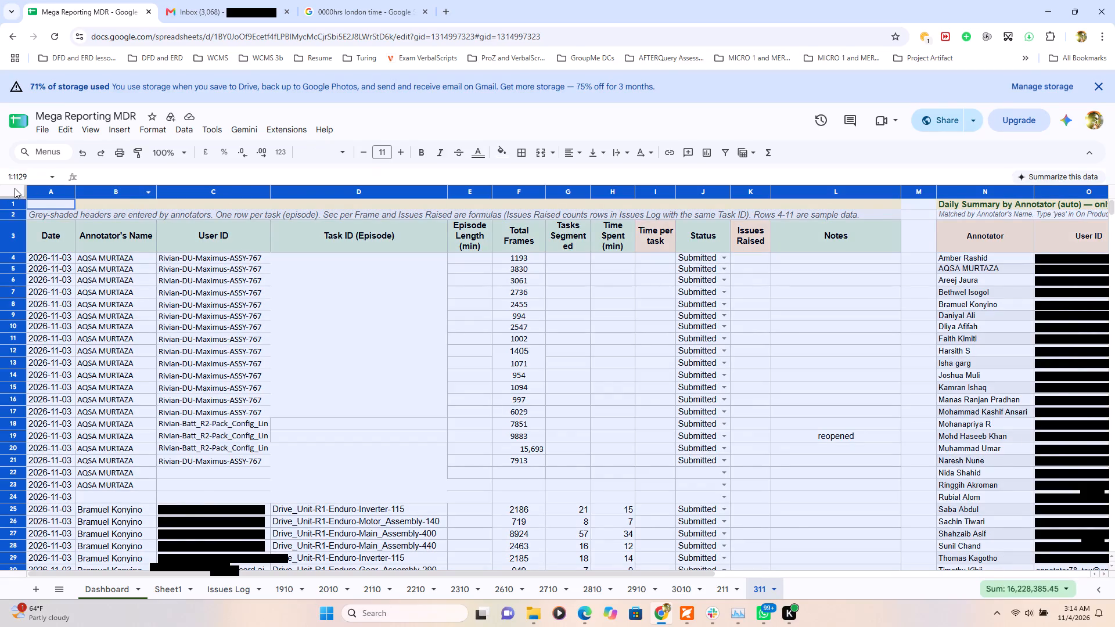
right_click(15, 188)
left_click(65, 216)
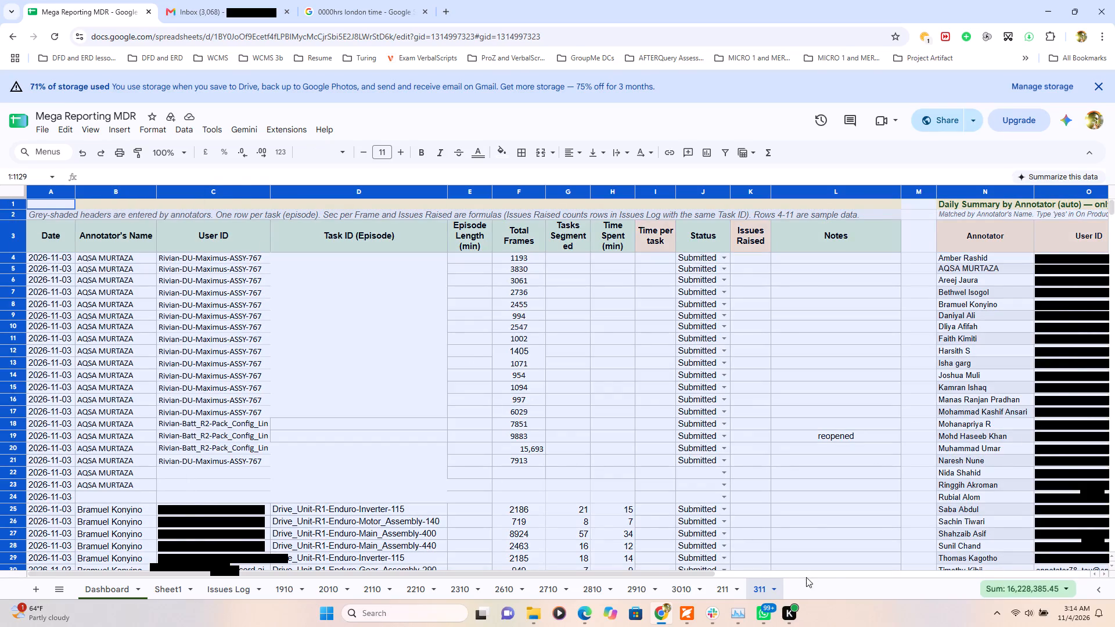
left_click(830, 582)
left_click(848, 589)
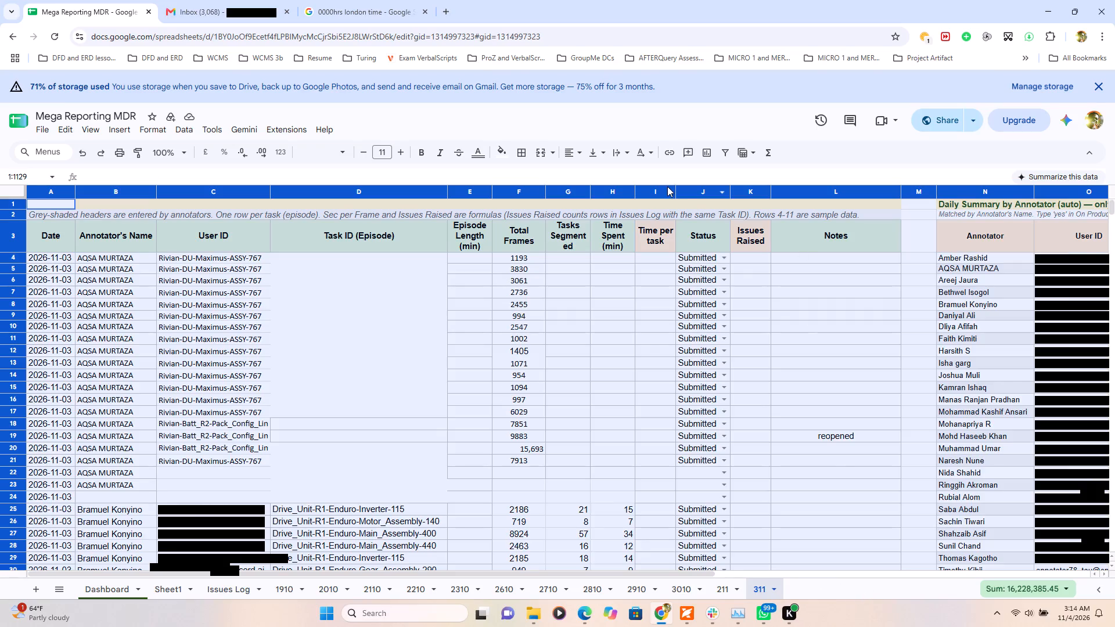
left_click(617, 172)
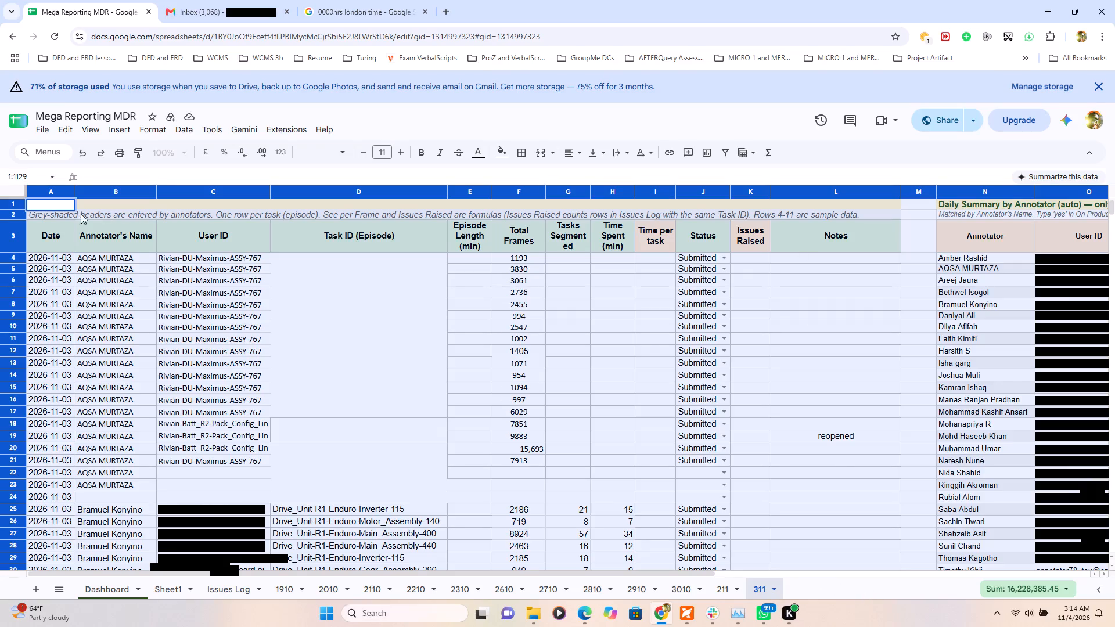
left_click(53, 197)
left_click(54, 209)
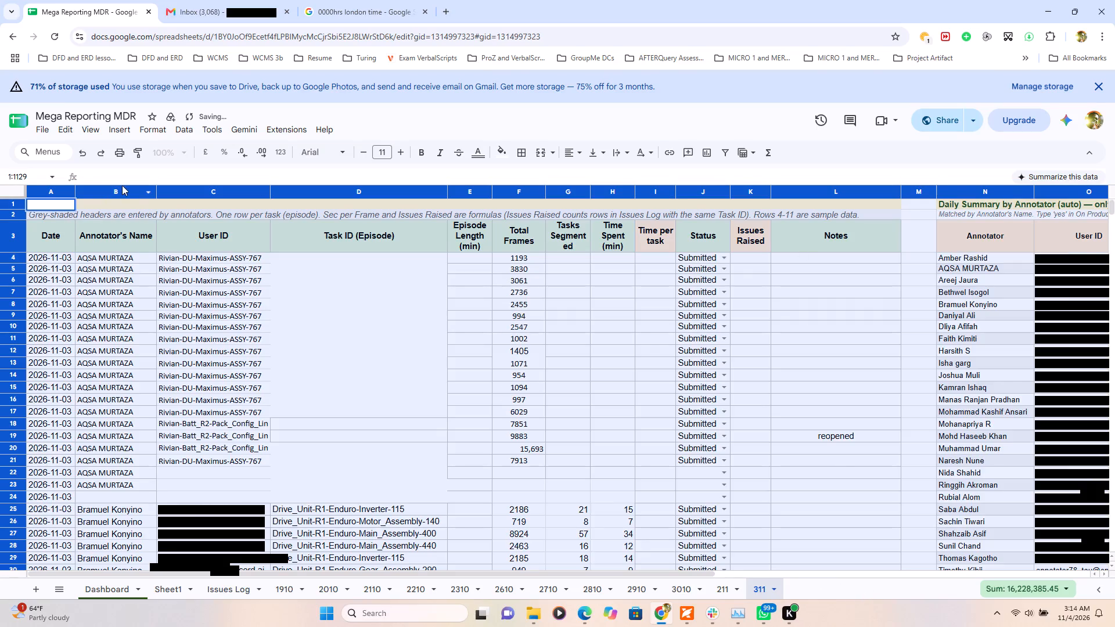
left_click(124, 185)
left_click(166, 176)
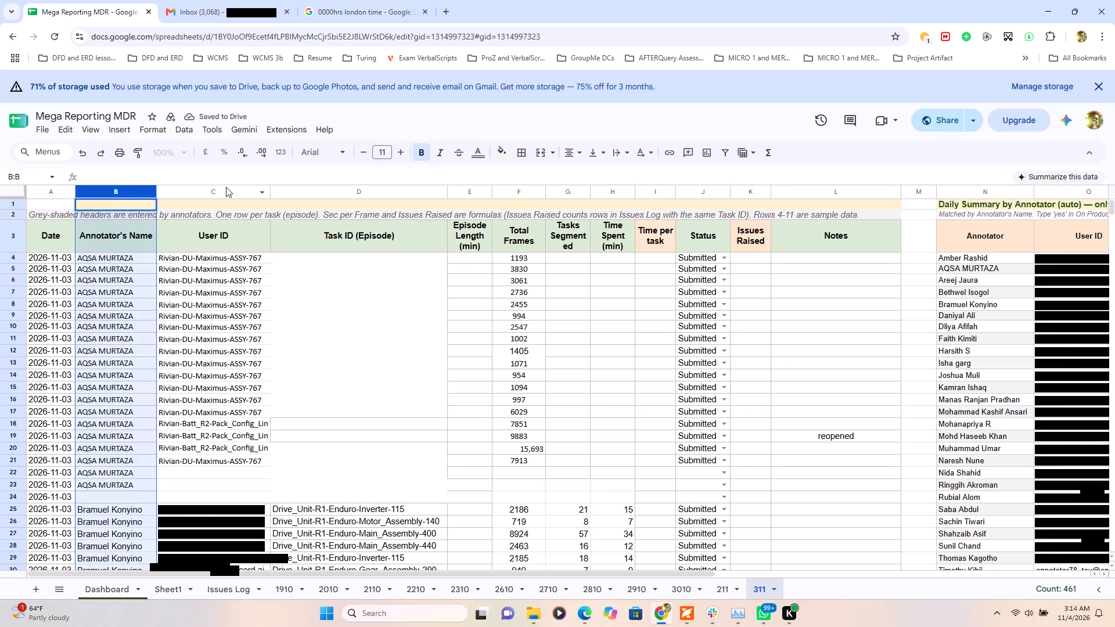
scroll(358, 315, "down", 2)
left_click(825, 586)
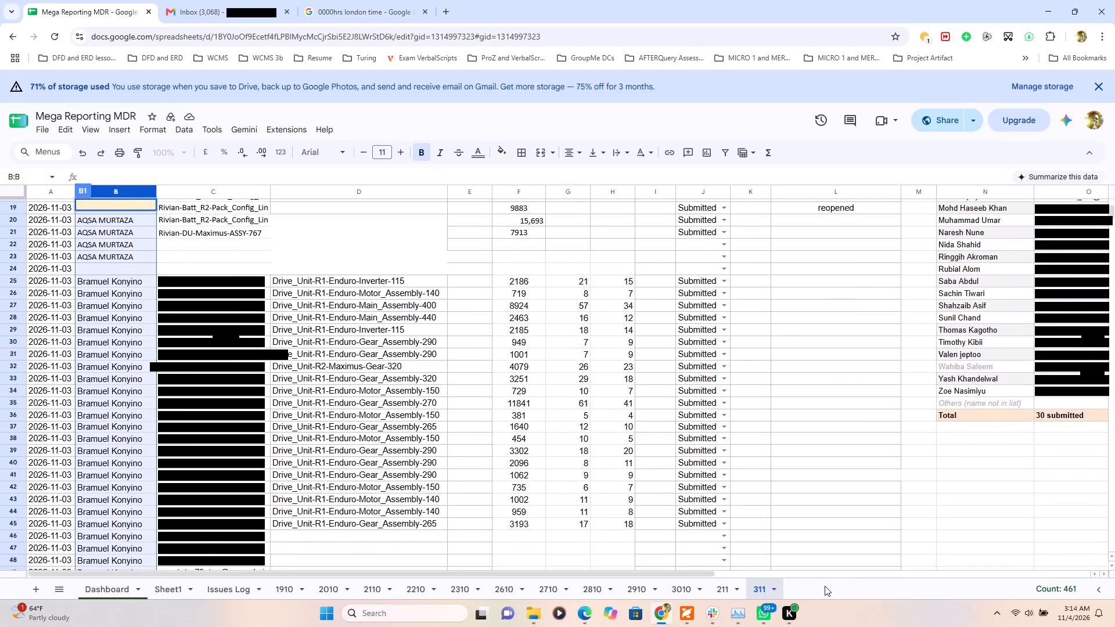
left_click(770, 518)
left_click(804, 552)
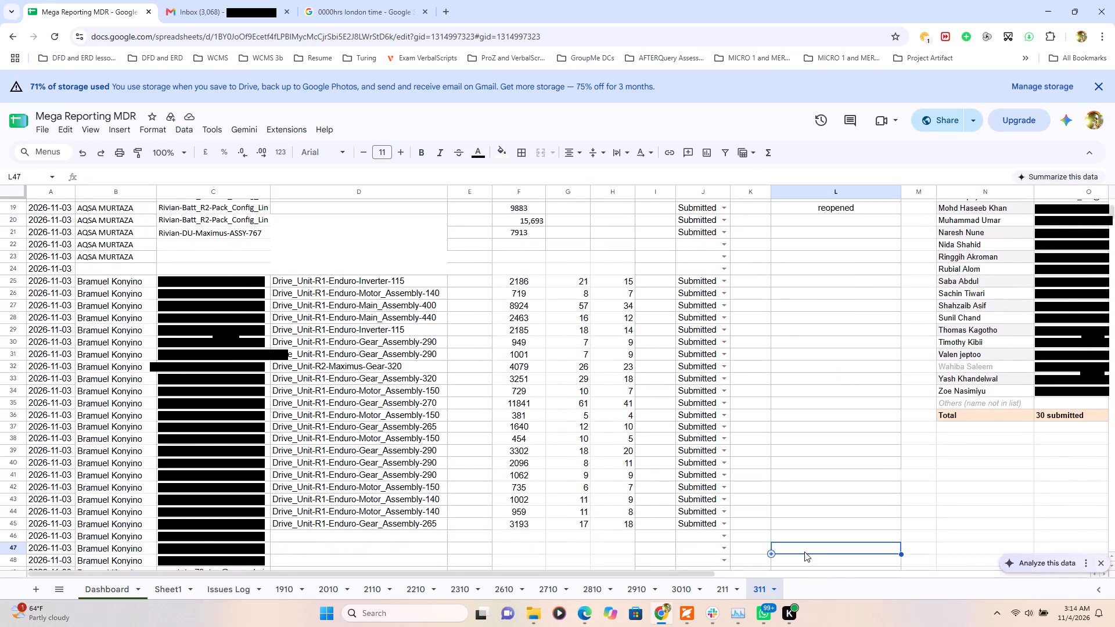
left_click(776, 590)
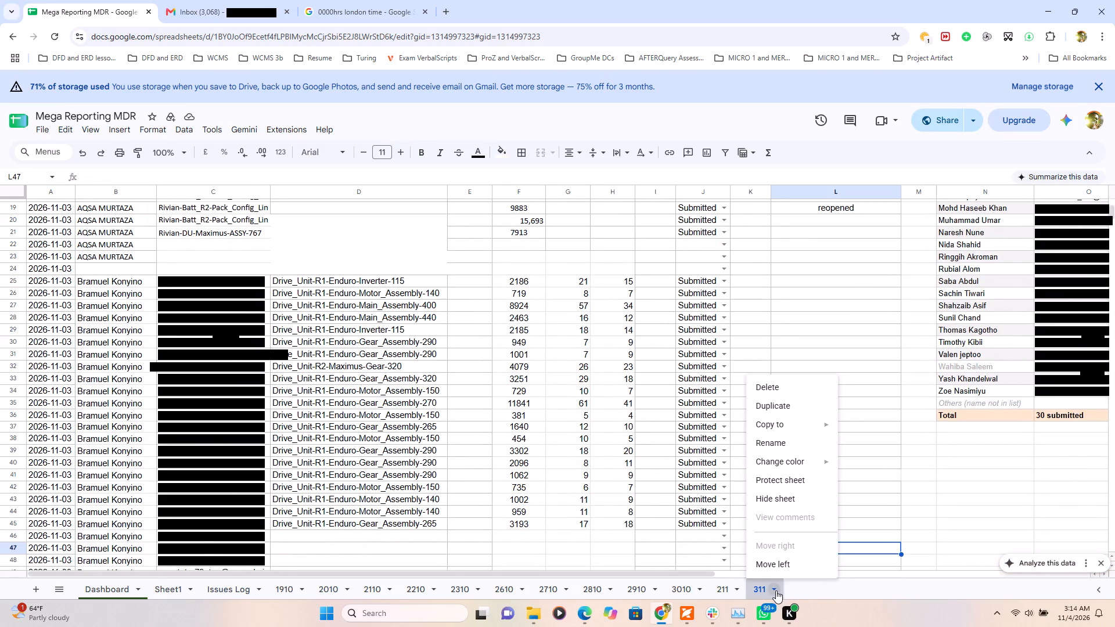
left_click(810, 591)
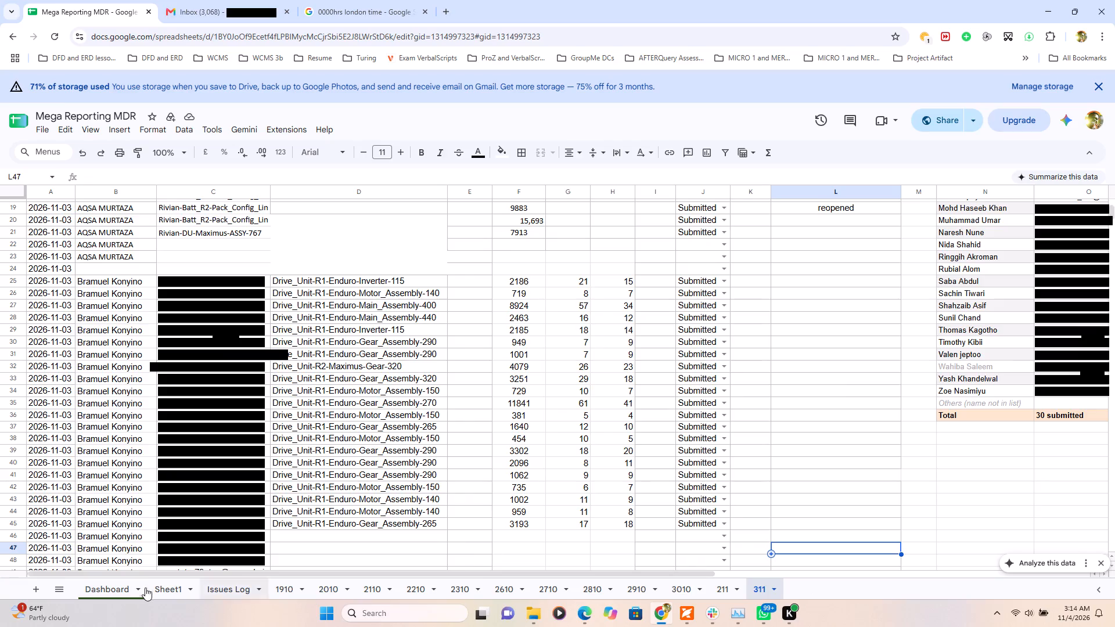
Add a new sheet to the workbook and paste the copied 311 sheet contents starting at cell A1.
left_click(40, 587)
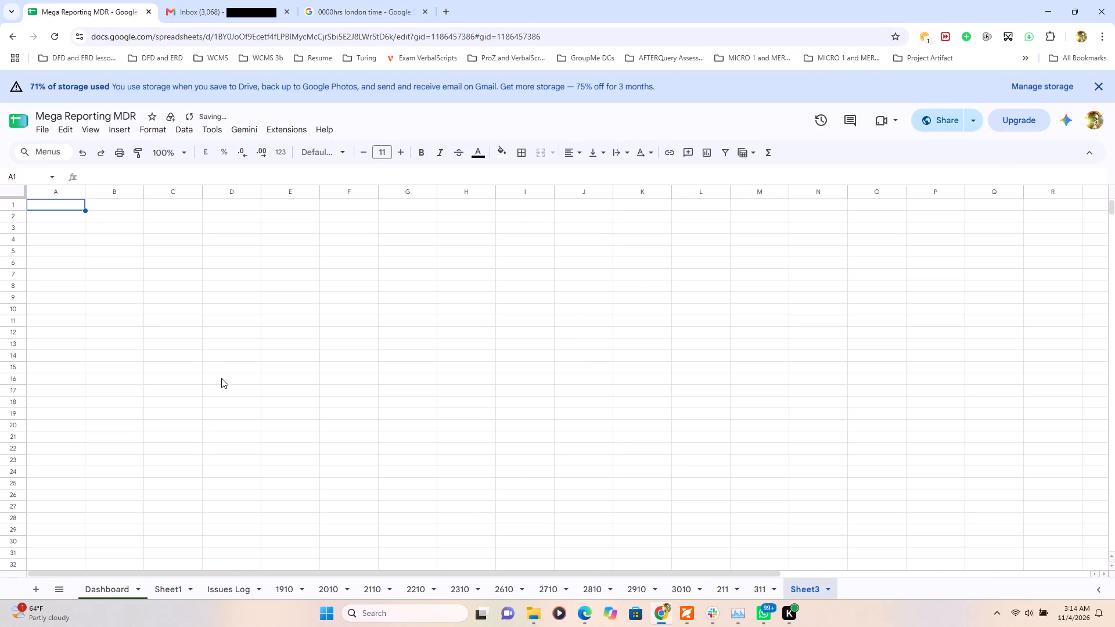
right_click(53, 205)
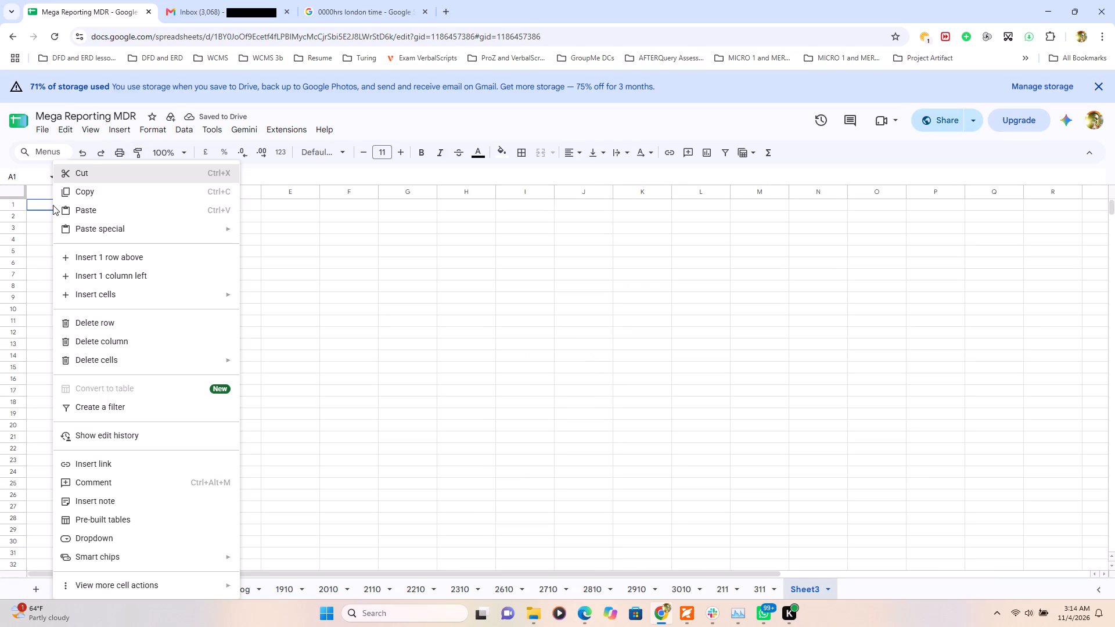
left_click(93, 214)
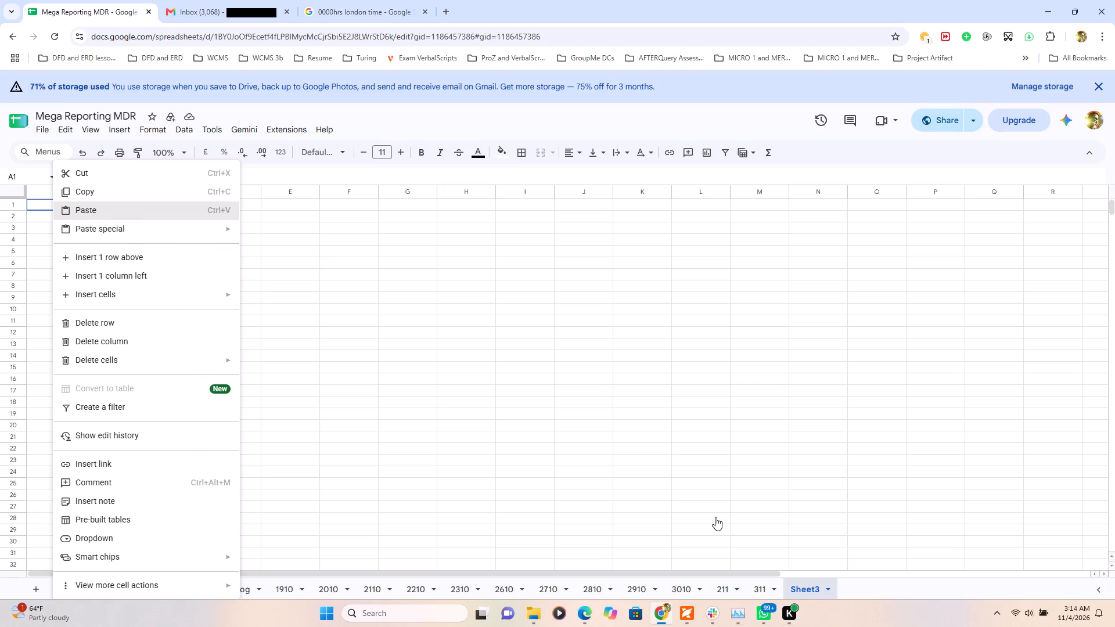
left_click(536, 365)
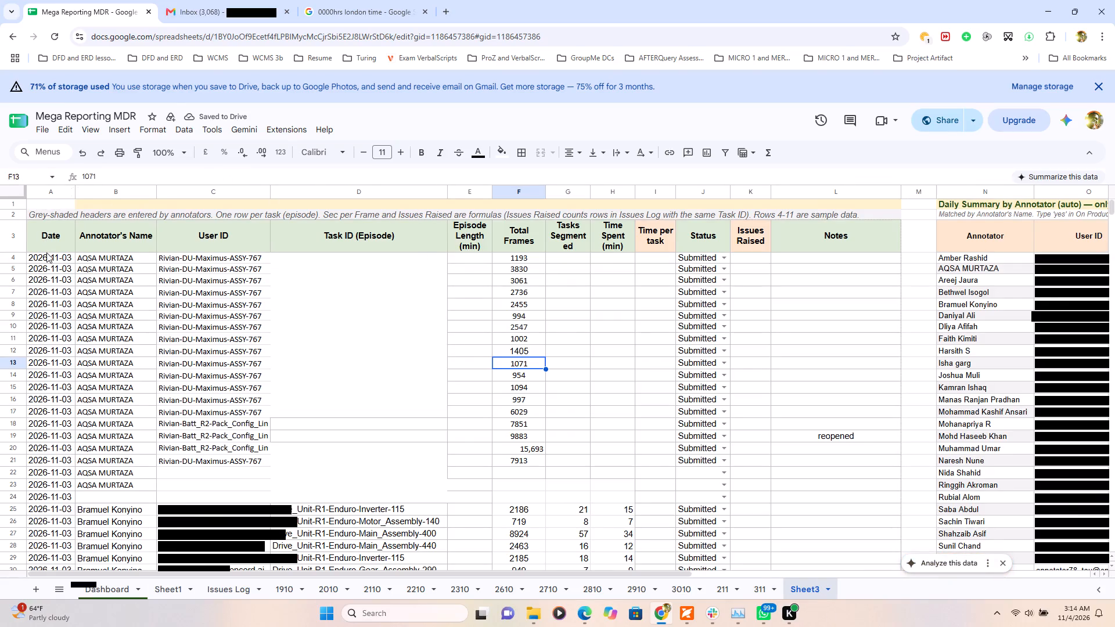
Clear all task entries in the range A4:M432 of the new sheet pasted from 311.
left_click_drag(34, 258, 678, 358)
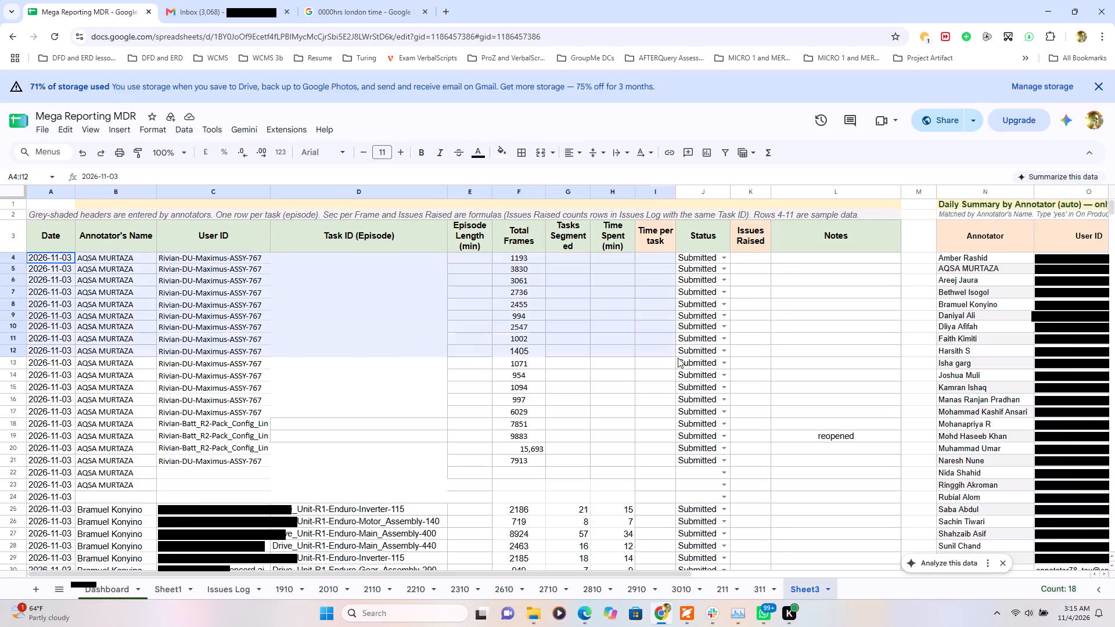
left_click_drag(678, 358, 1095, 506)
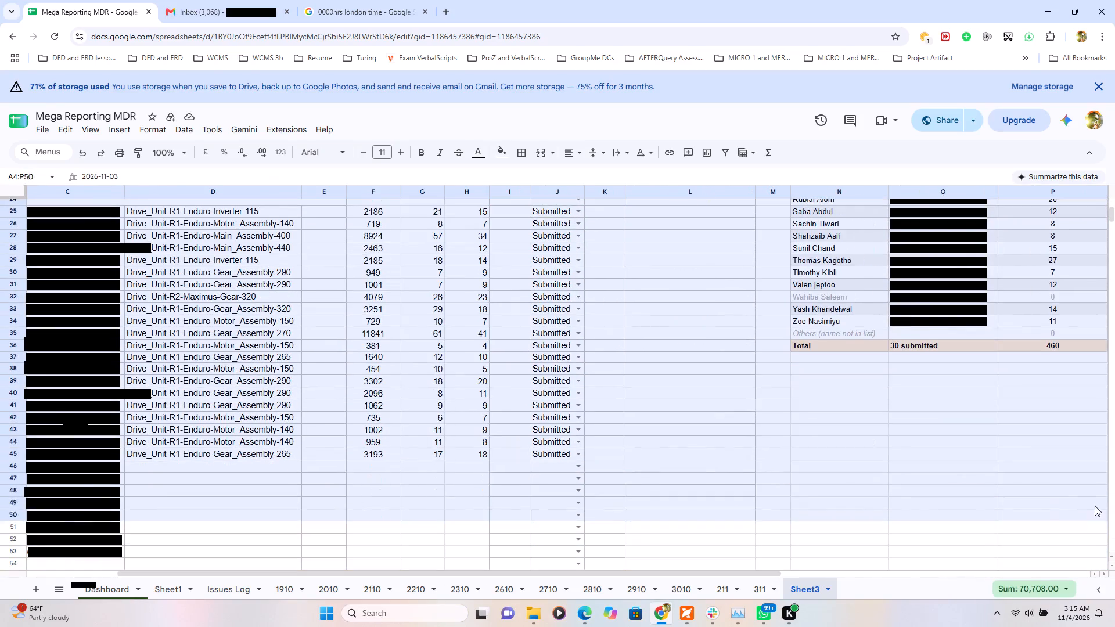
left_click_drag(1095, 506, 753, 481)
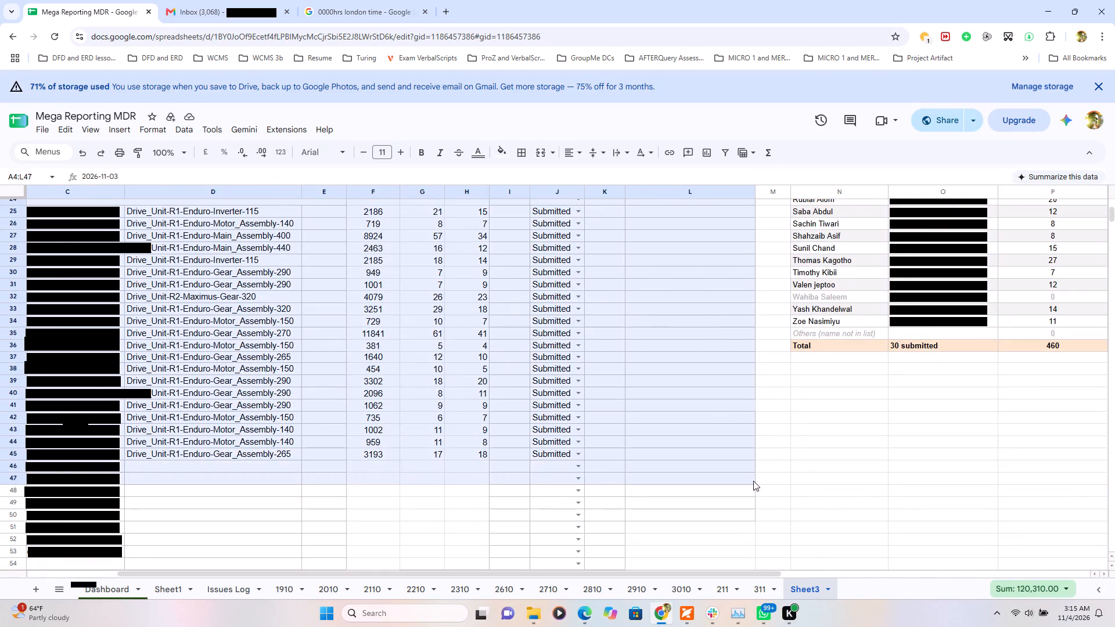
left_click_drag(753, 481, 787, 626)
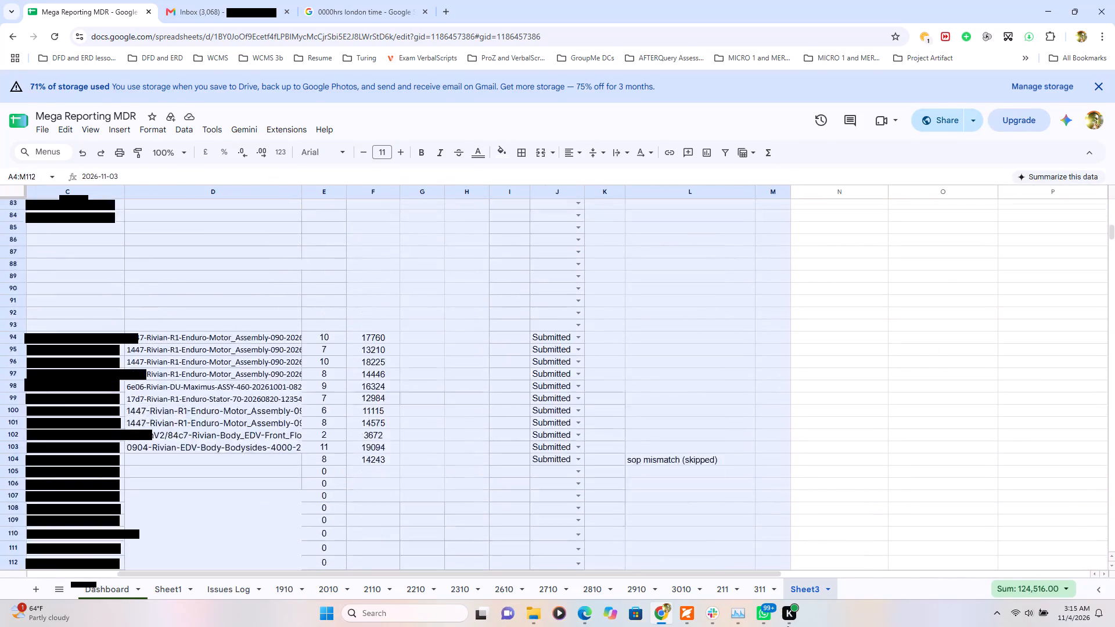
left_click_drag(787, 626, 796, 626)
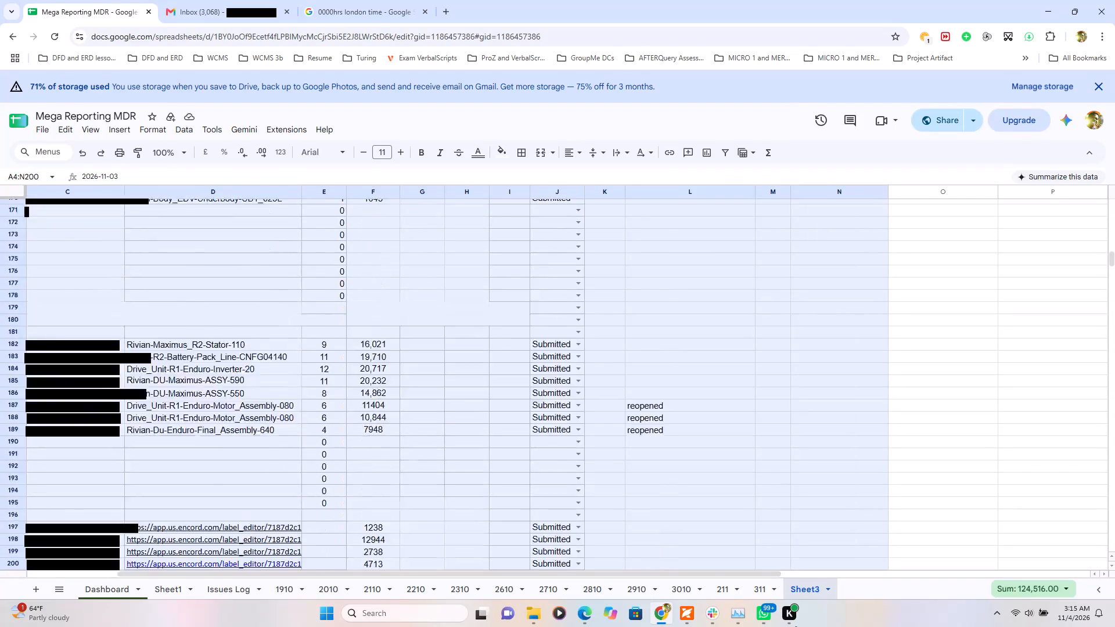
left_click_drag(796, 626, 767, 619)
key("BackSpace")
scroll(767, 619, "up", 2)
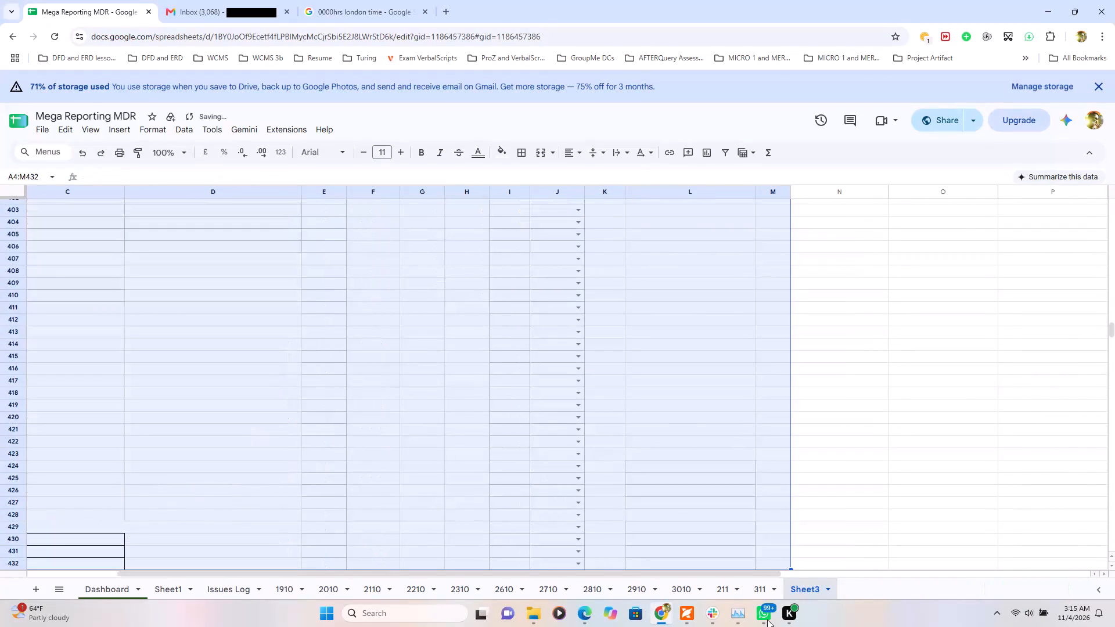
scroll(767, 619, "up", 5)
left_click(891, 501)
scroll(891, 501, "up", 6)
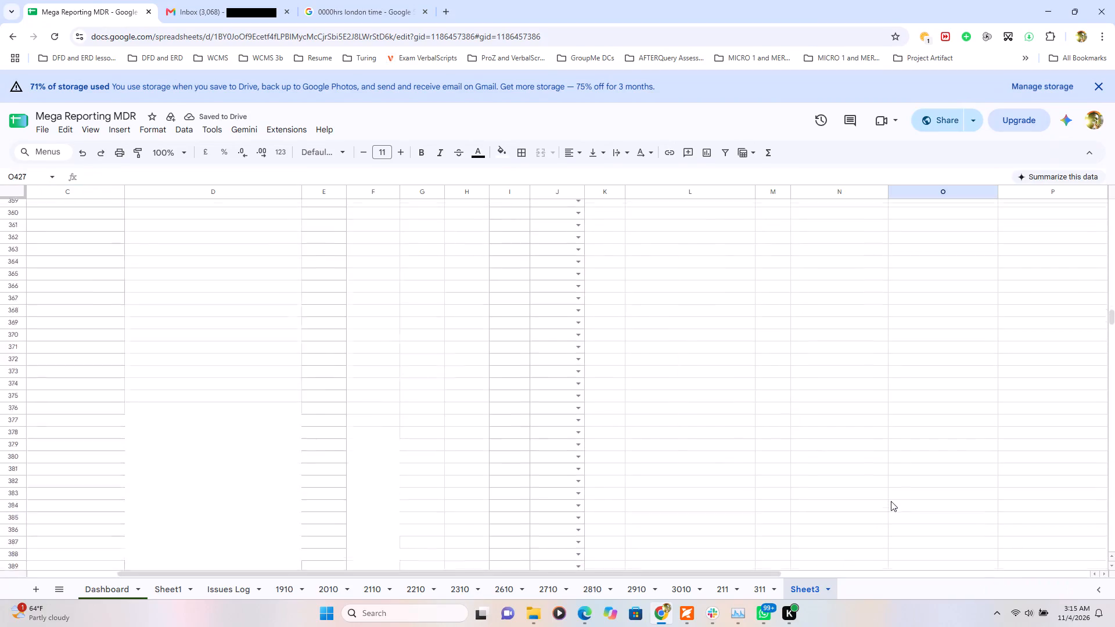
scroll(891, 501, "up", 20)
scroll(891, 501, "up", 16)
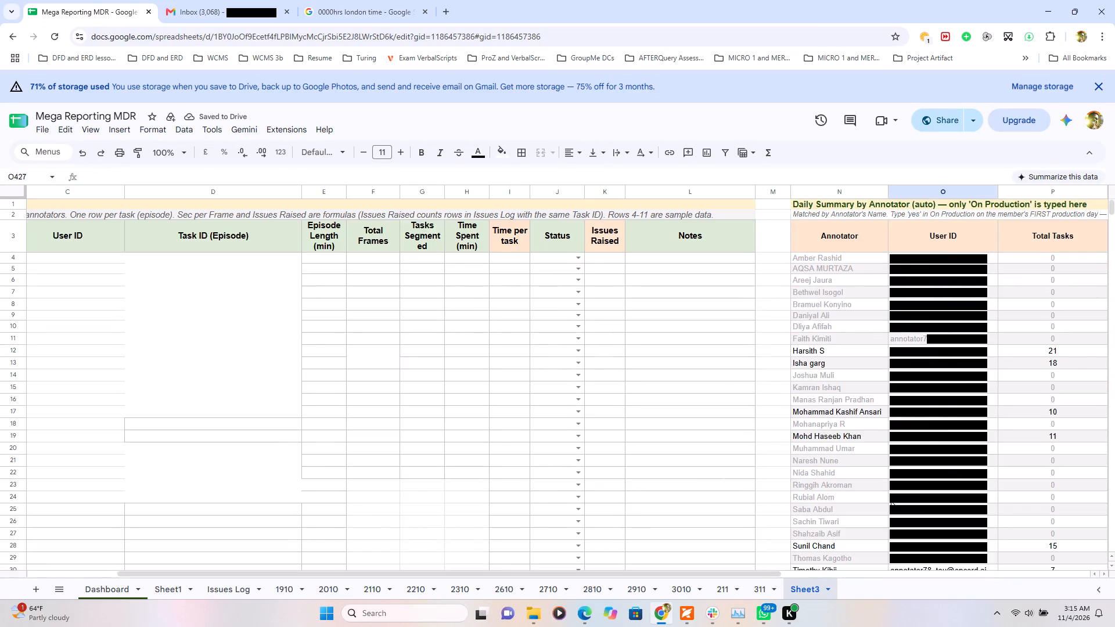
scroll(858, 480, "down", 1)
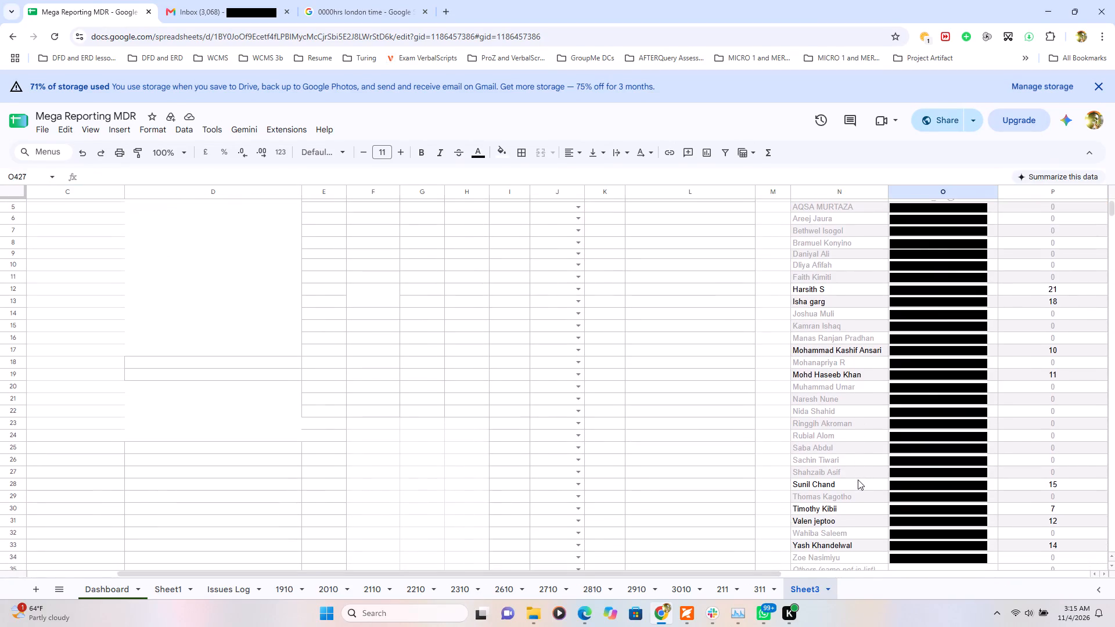
Delete the new sheet that holds the cleared copy of the 311 report.
left_click(828, 590)
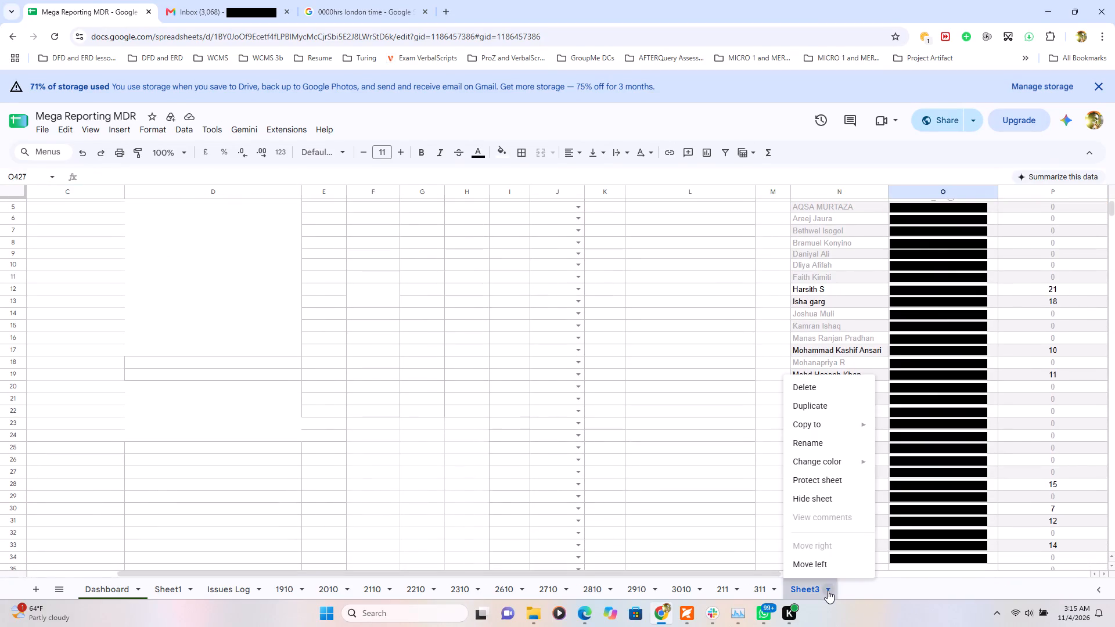
left_click(817, 392)
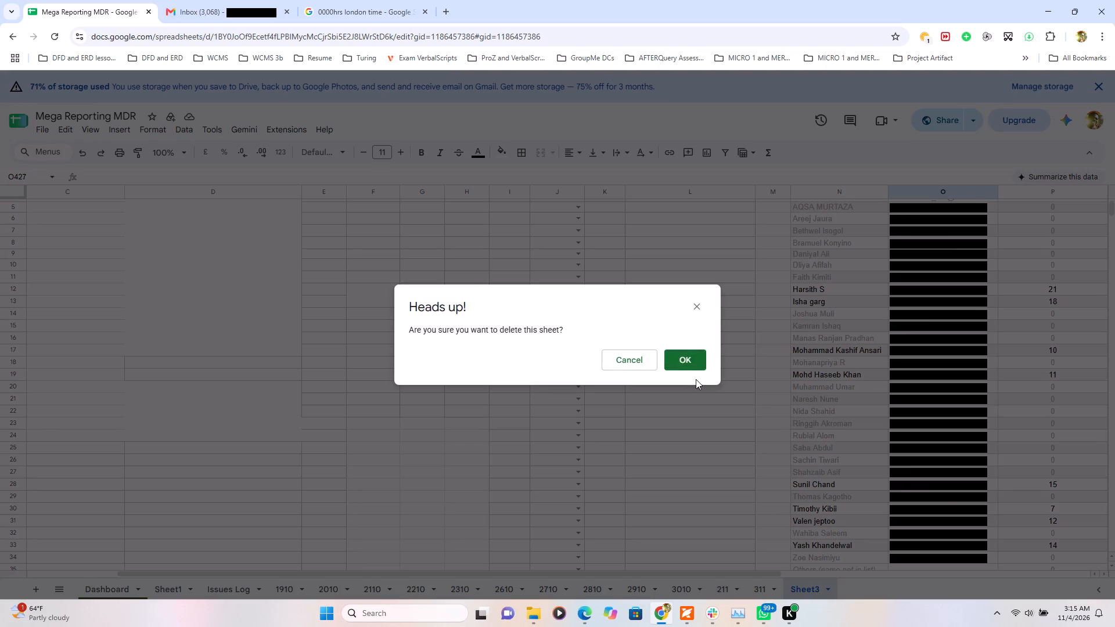
left_click(686, 363)
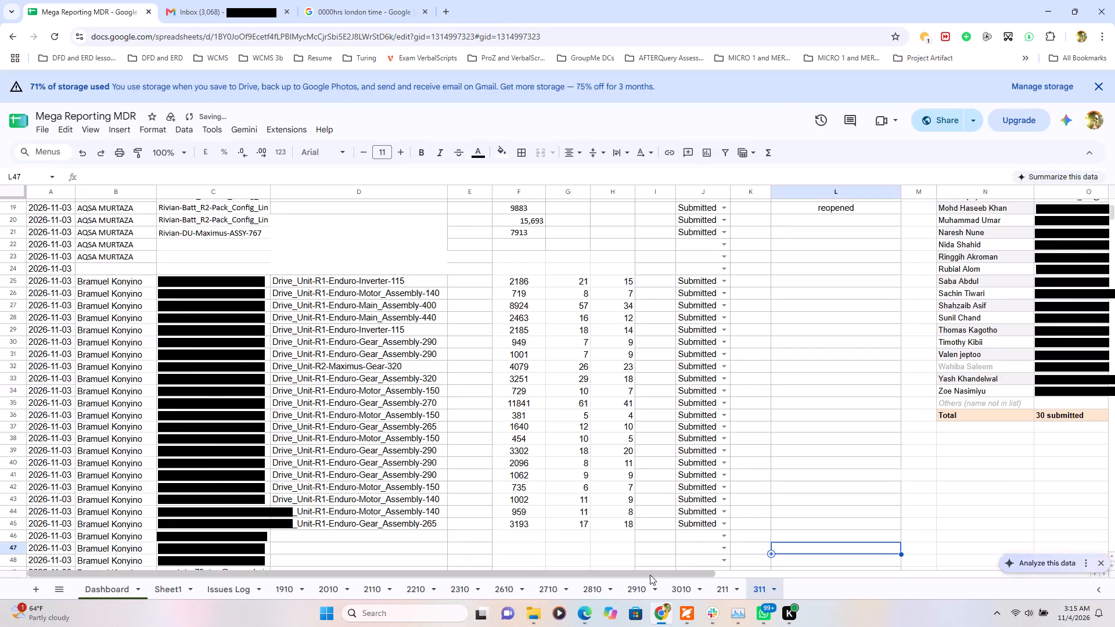
Examine the 3010 sheet's layout and task rows, including the formula in its Episode Length column.
left_click(674, 585)
scroll(707, 407, "up", 1)
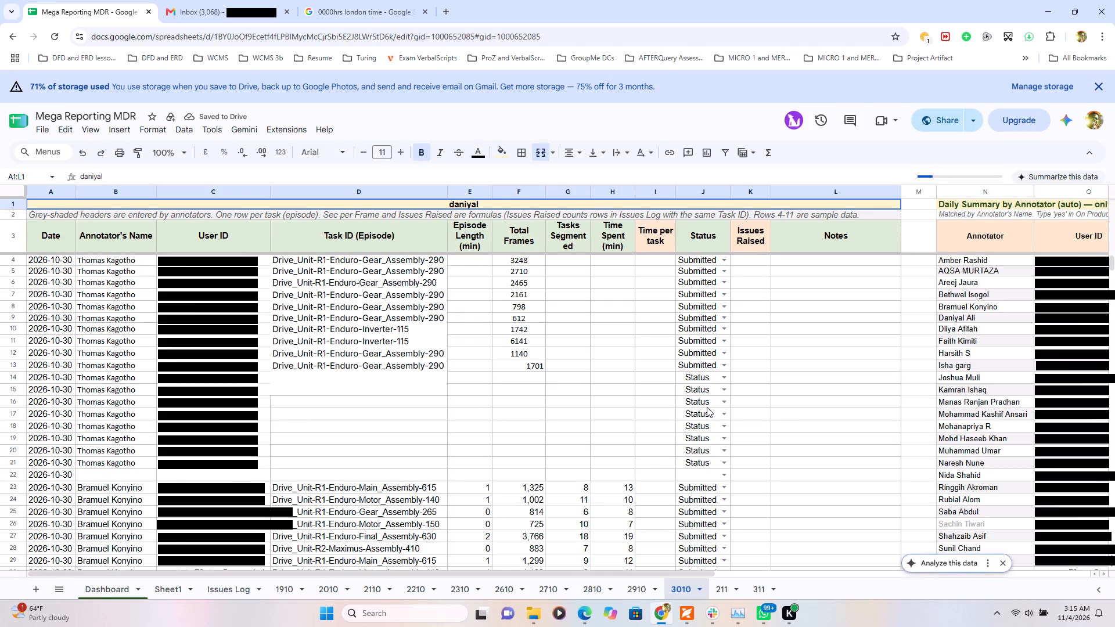
scroll(707, 407, "up", 1)
scroll(707, 407, "down", 4)
scroll(707, 407, "up", 2)
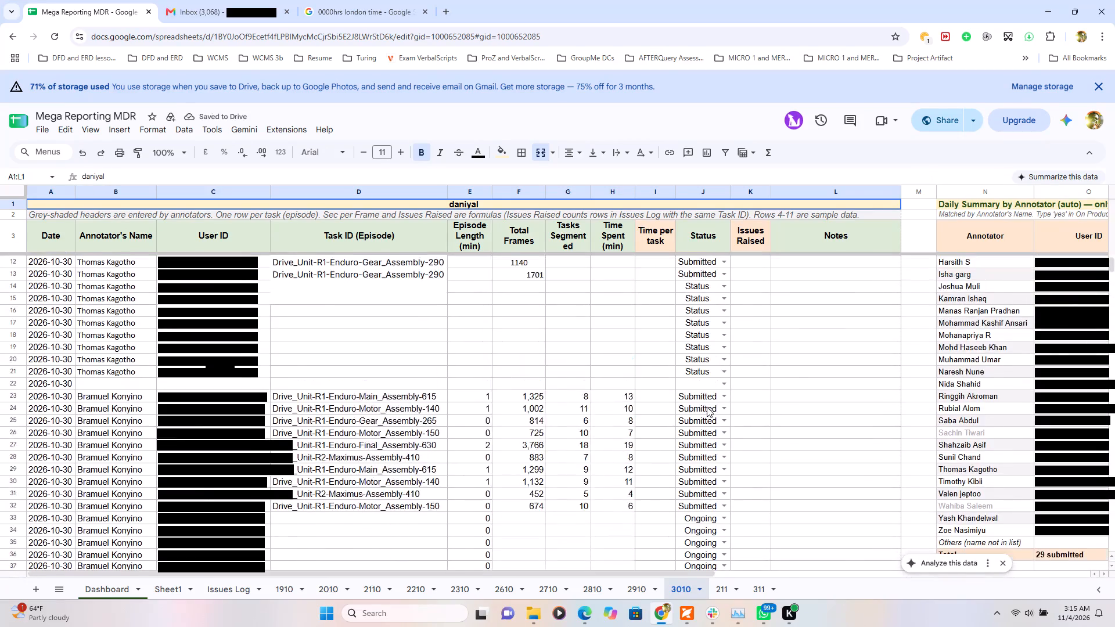
scroll(749, 411, "up", 1)
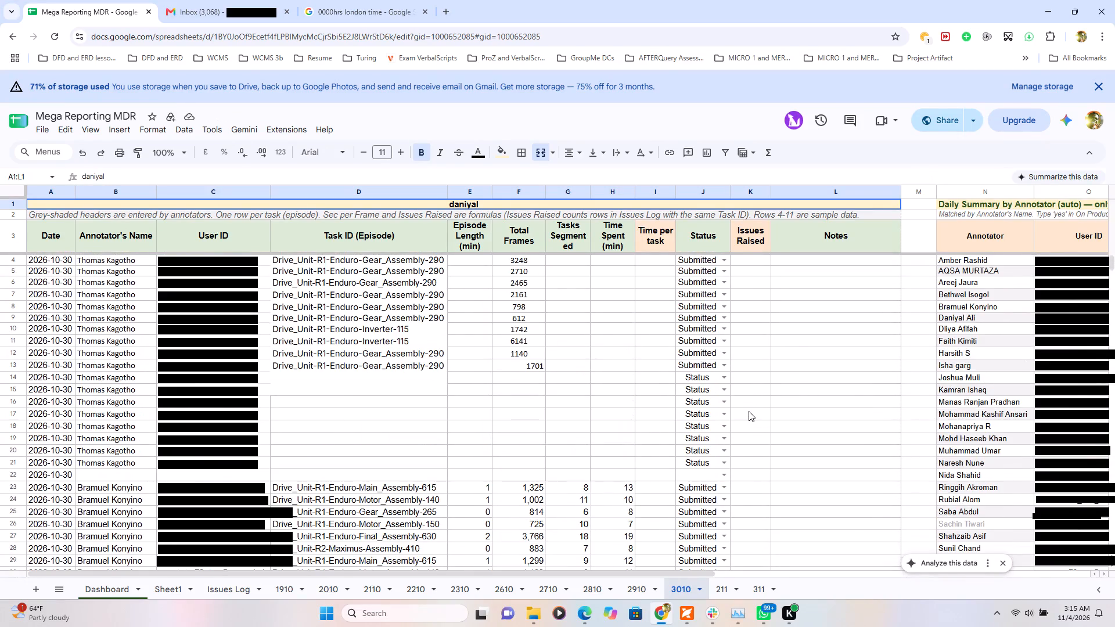
scroll(667, 344, "down", 3)
scroll(667, 344, "up", 1)
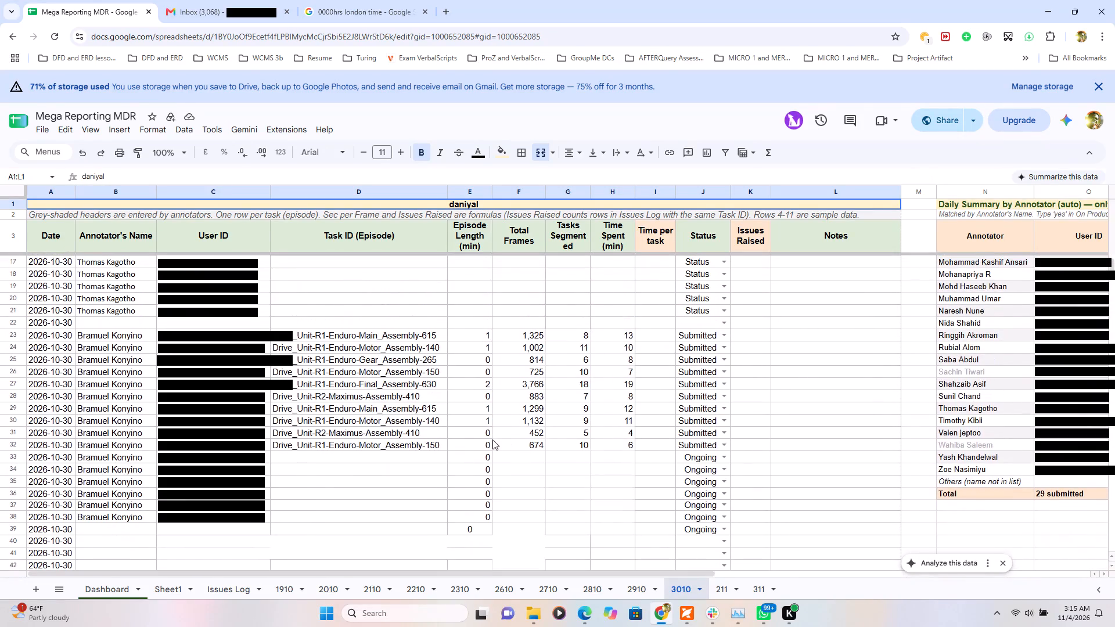
left_click(486, 467)
double_click(478, 422)
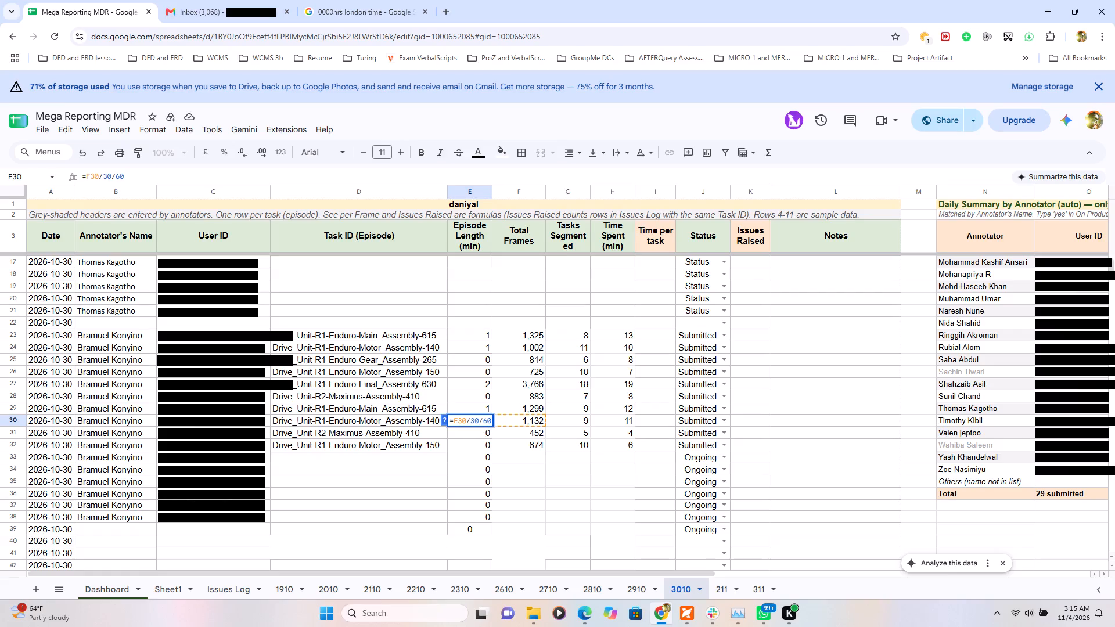
left_click(489, 462)
scroll(512, 291, "up", 4)
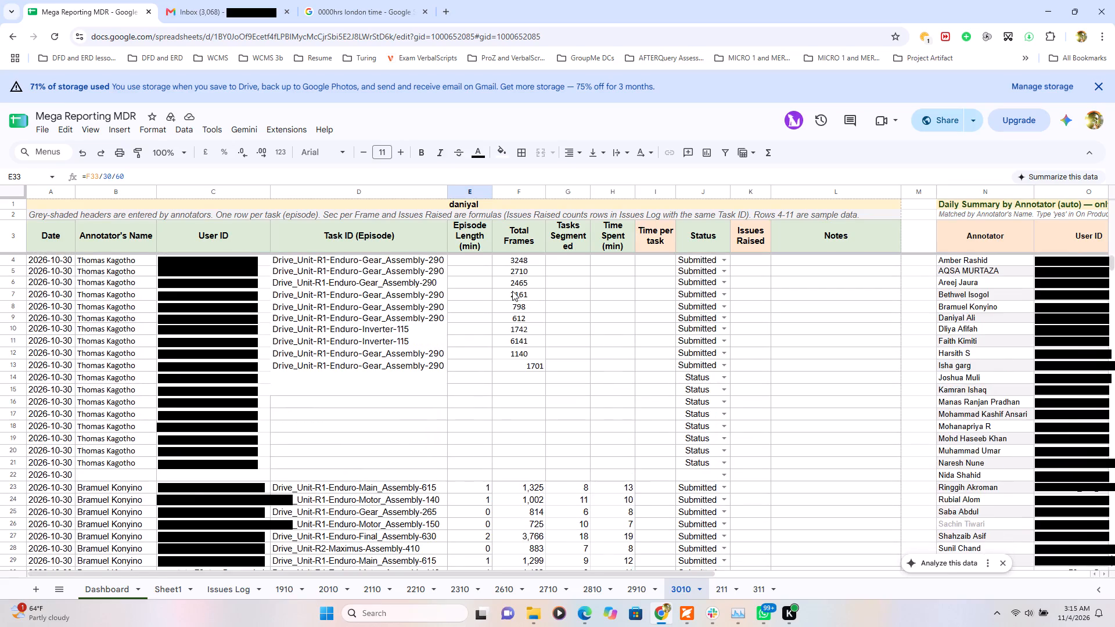
scroll(512, 291, "up", 1)
Copy the entire contents of the 3010 sheet.
left_click(403, 298)
left_click(20, 192)
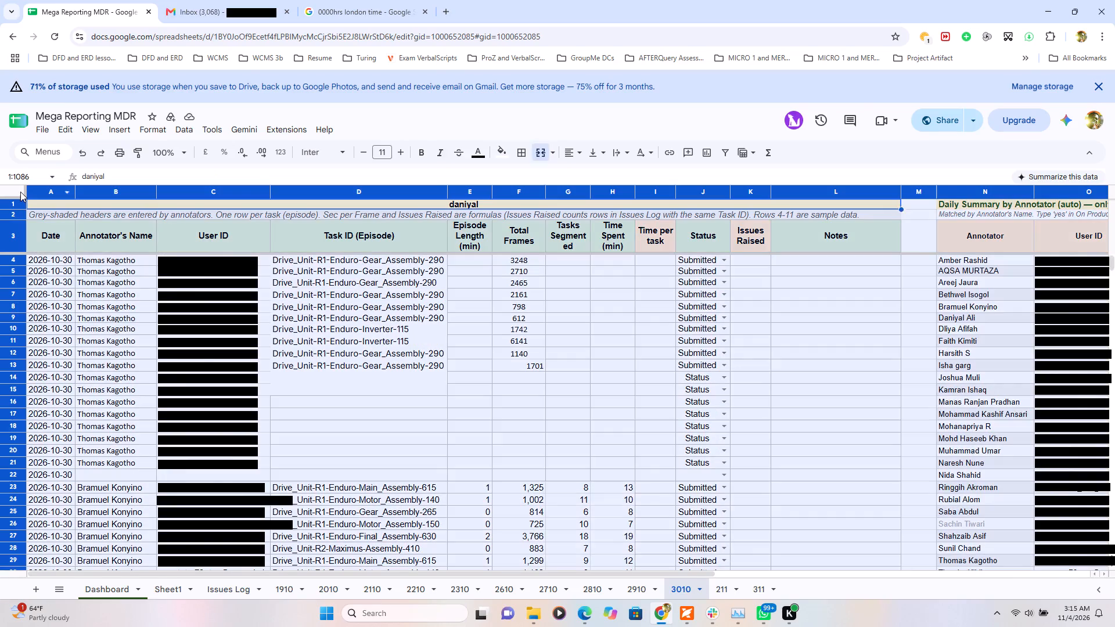
right_click(91, 230)
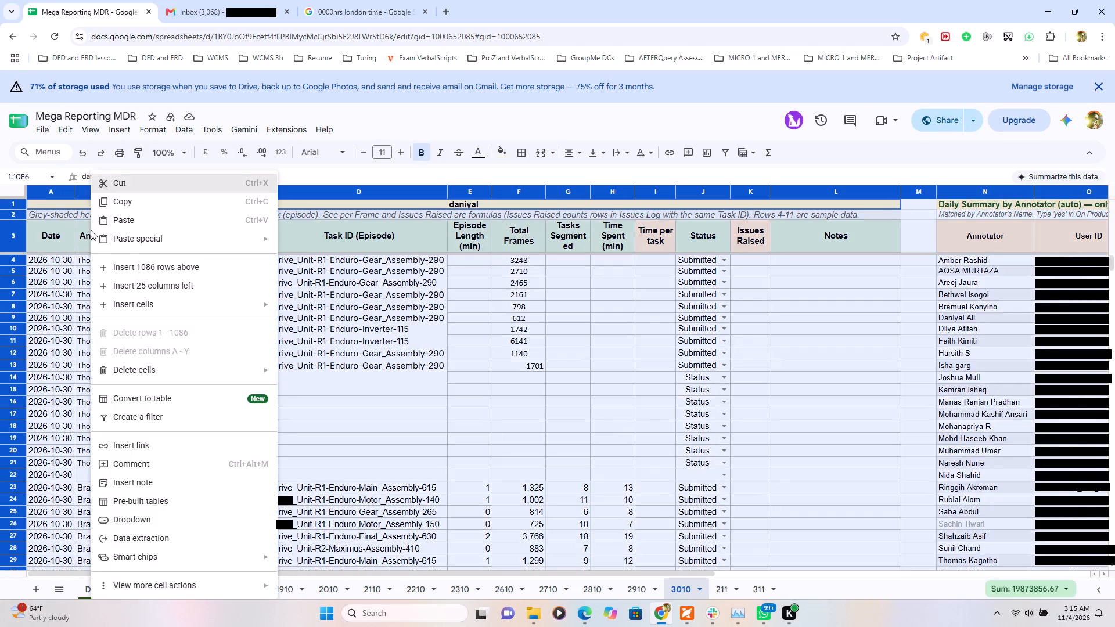
left_click(156, 200)
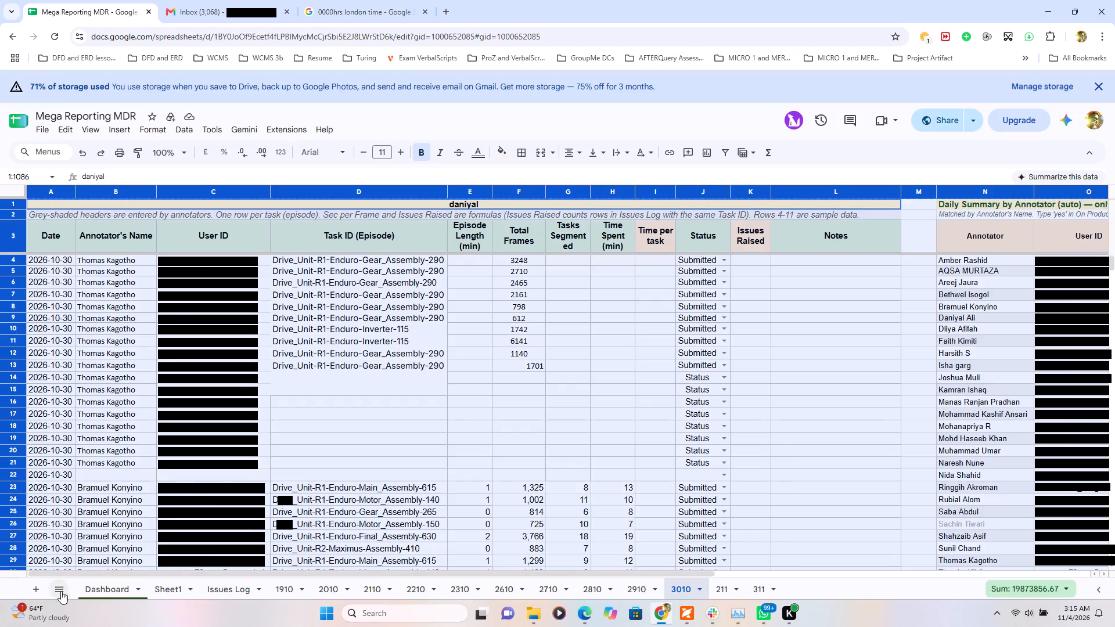
Add a new blank sheet to the workbook and move it to the end, after the 311 sheet.
left_click(39, 588)
left_click_drag(721, 592, 724, 592)
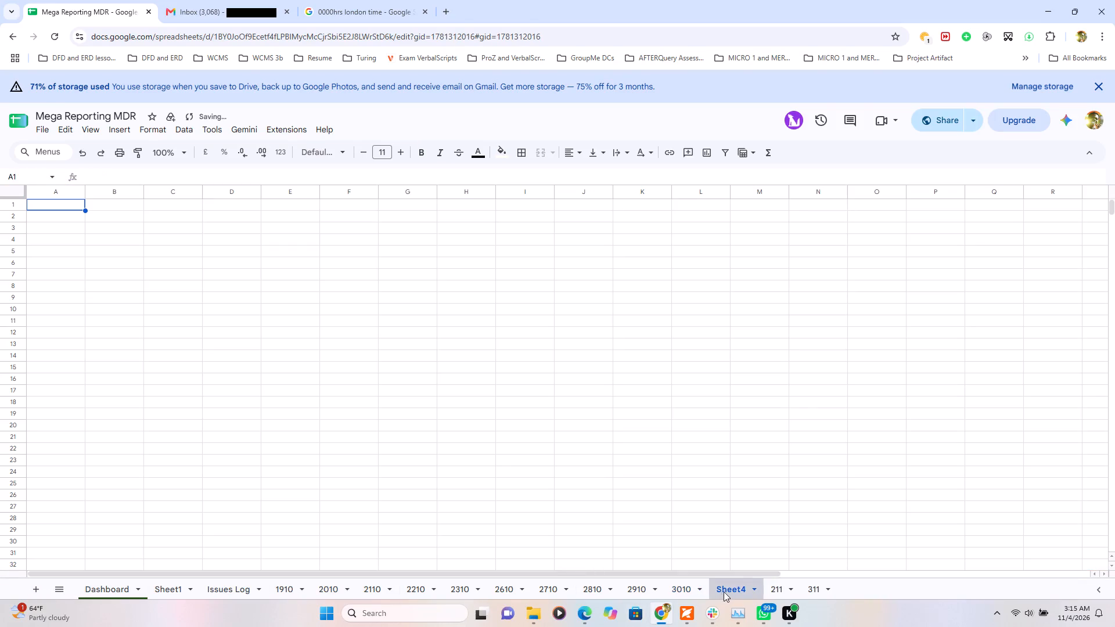
left_click_drag(724, 592, 823, 579)
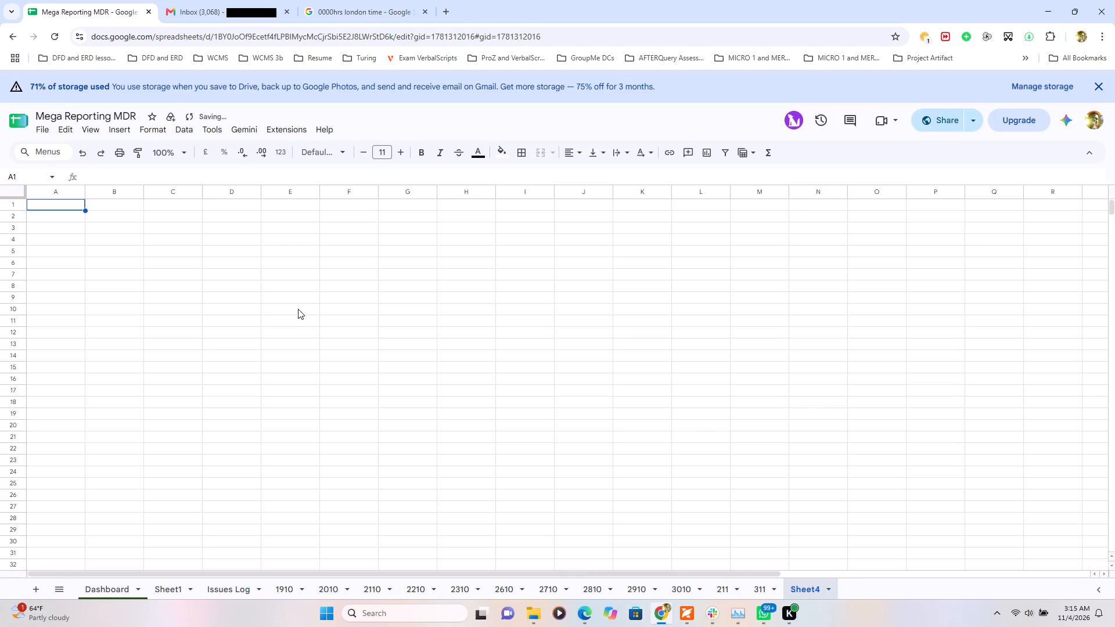
Paste the copied 3010 sheet contents over the whole new blank sheet.
left_click(17, 194)
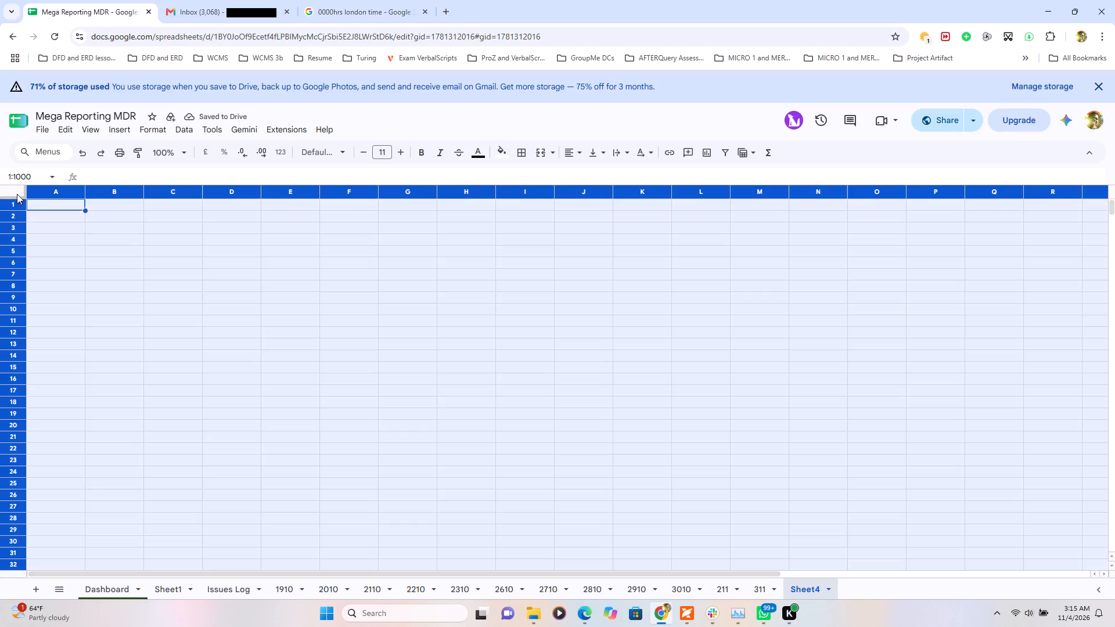
right_click(17, 194)
left_click(66, 239)
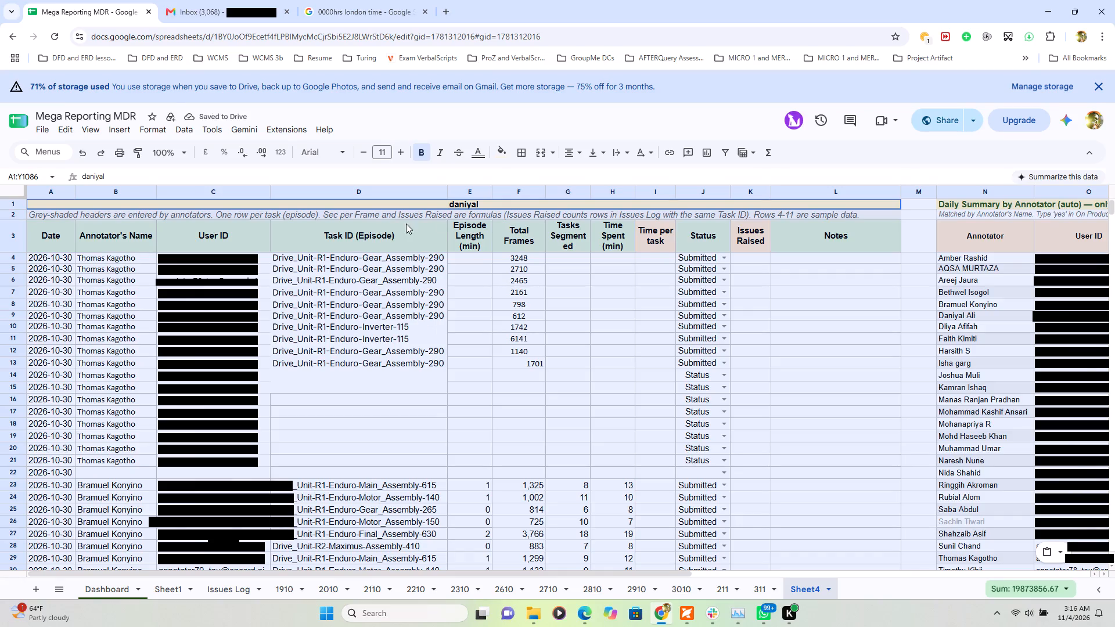
left_click(456, 240)
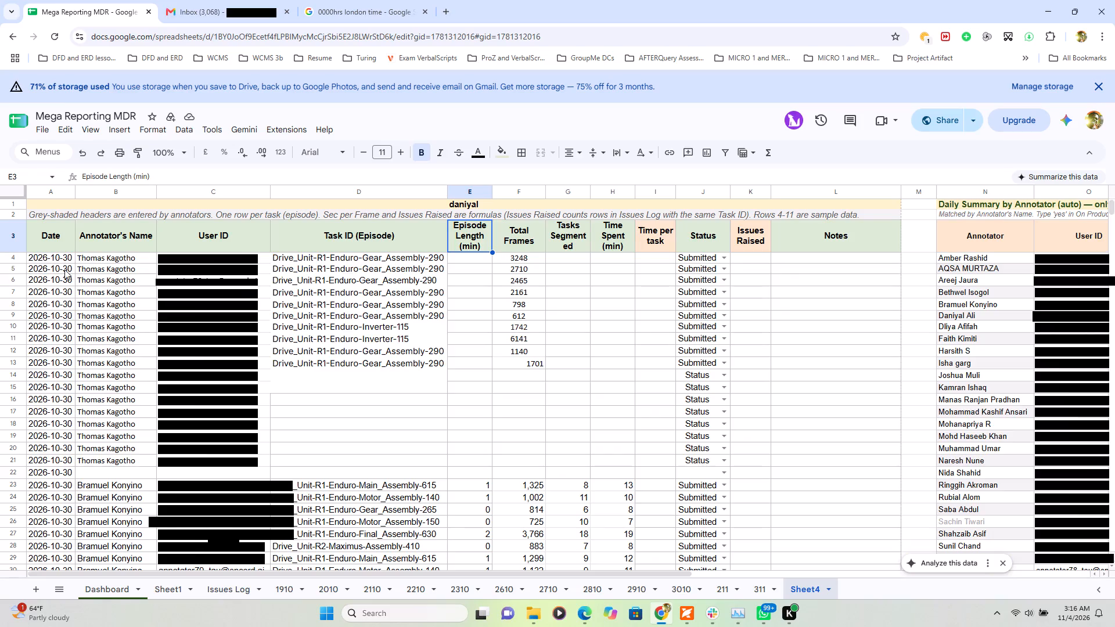
Select the first date entry, cell A4, in the Date column of the new sheet.
left_click(64, 269)
left_click(56, 257)
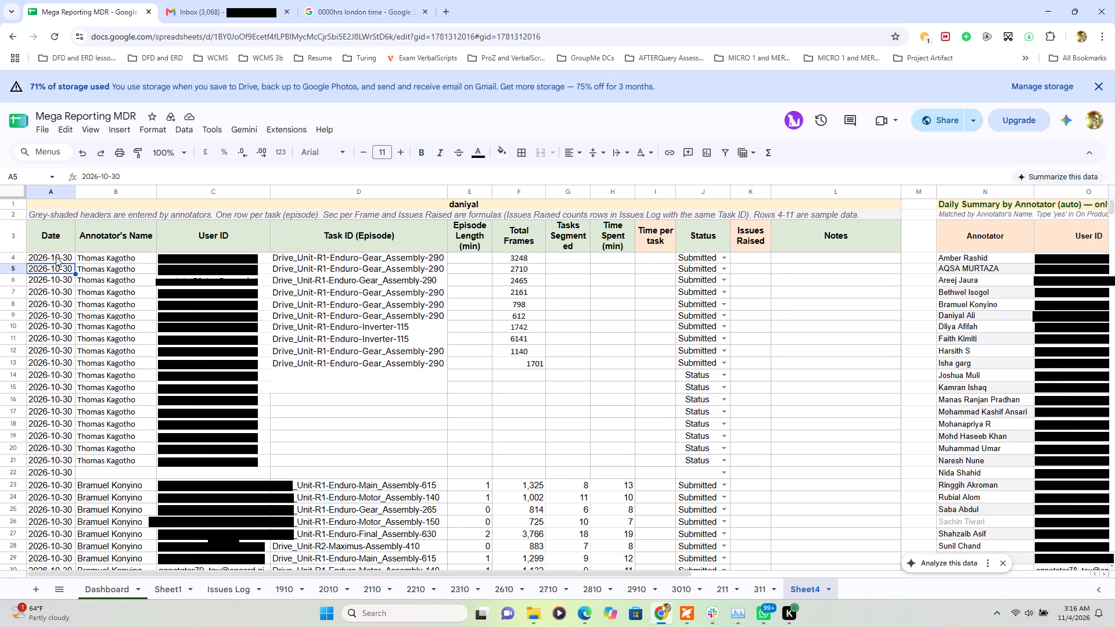
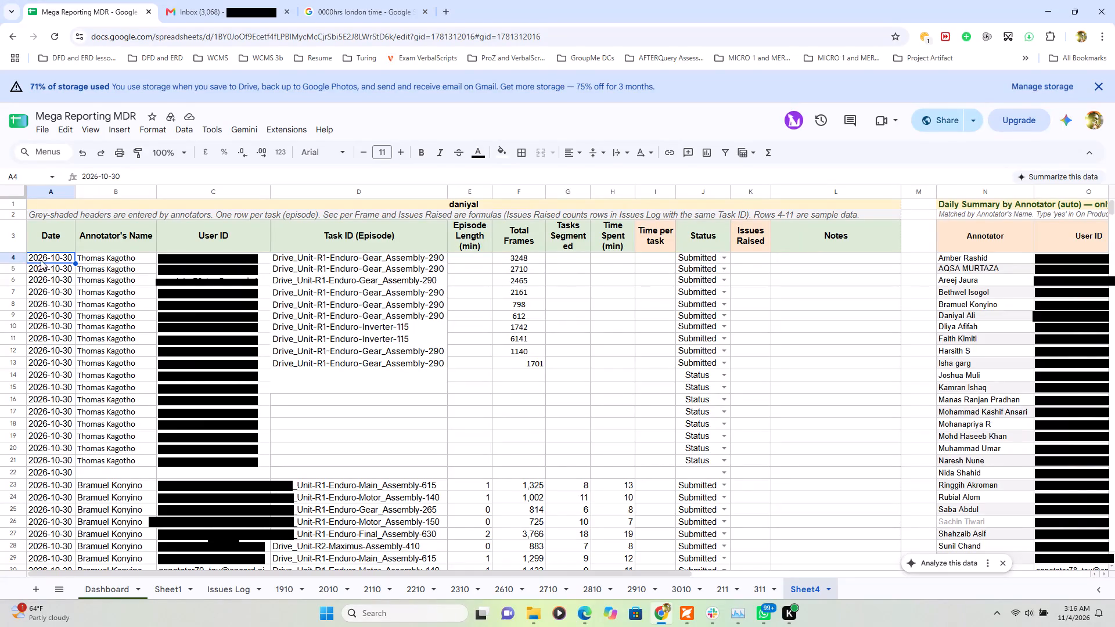
Clear all entries below the header row of the new sheet, from cell A4 through column L down to row 1086.
left_click_drag(37, 260, 123, 294)
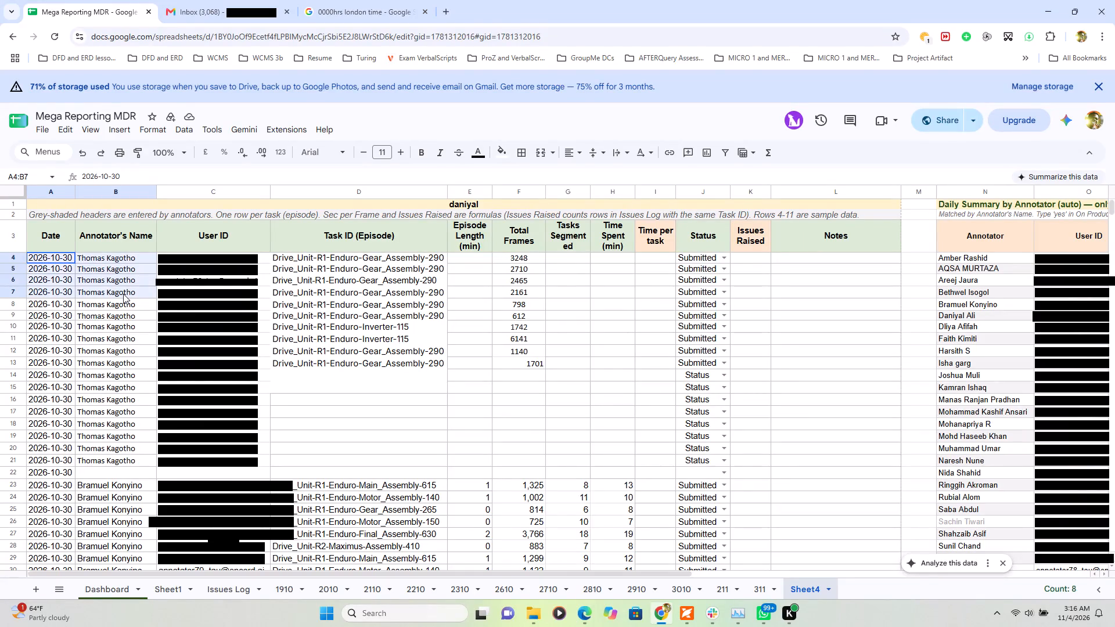
left_click_drag(123, 294, 102, 283)
left_click(97, 302)
left_click_drag(39, 255, 167, 291)
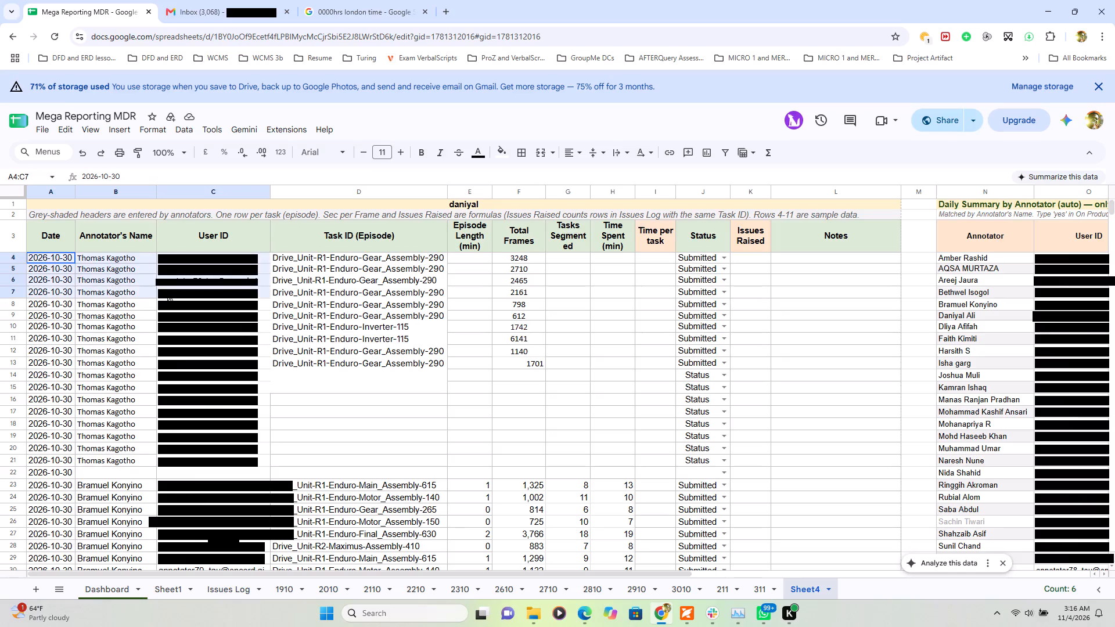
left_click_drag(167, 291, 847, 429)
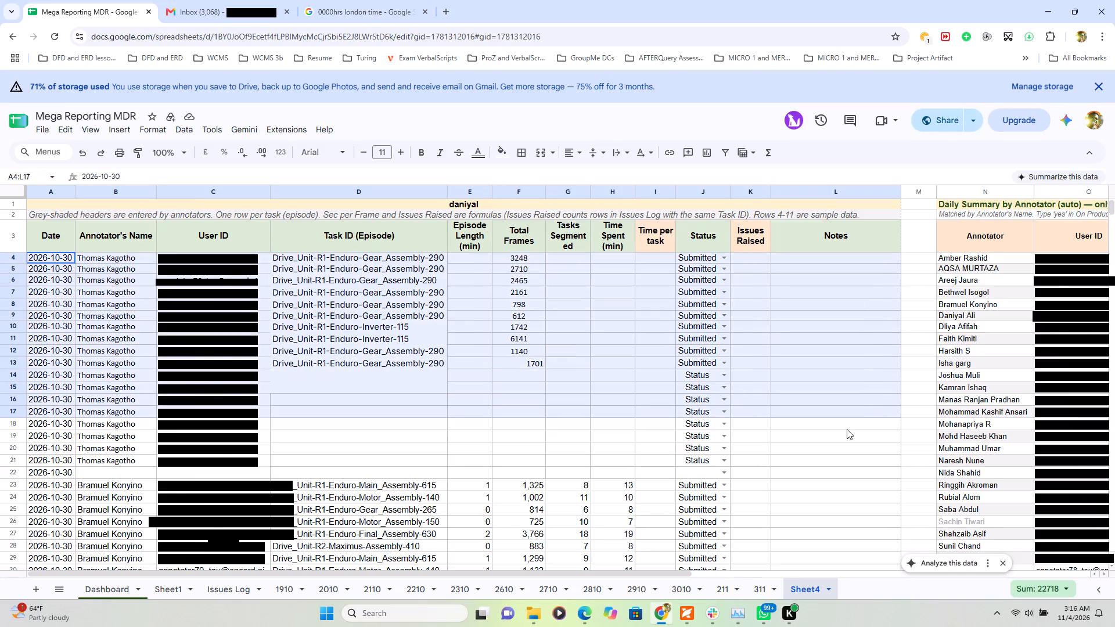
left_click_drag(847, 429, 881, 626)
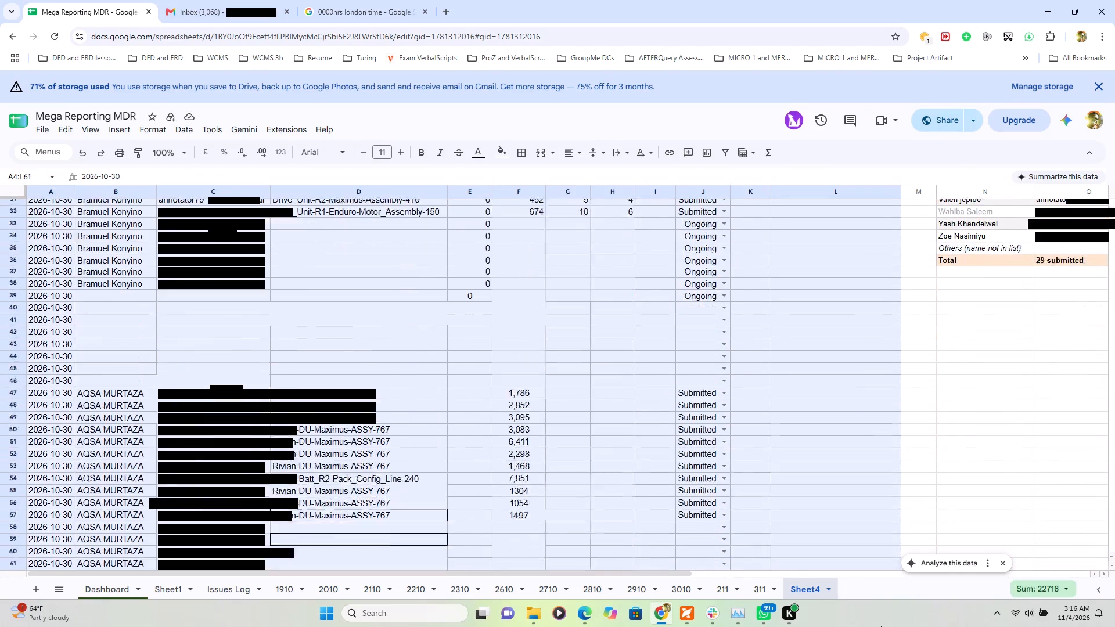
left_click_drag(881, 626, 917, 619)
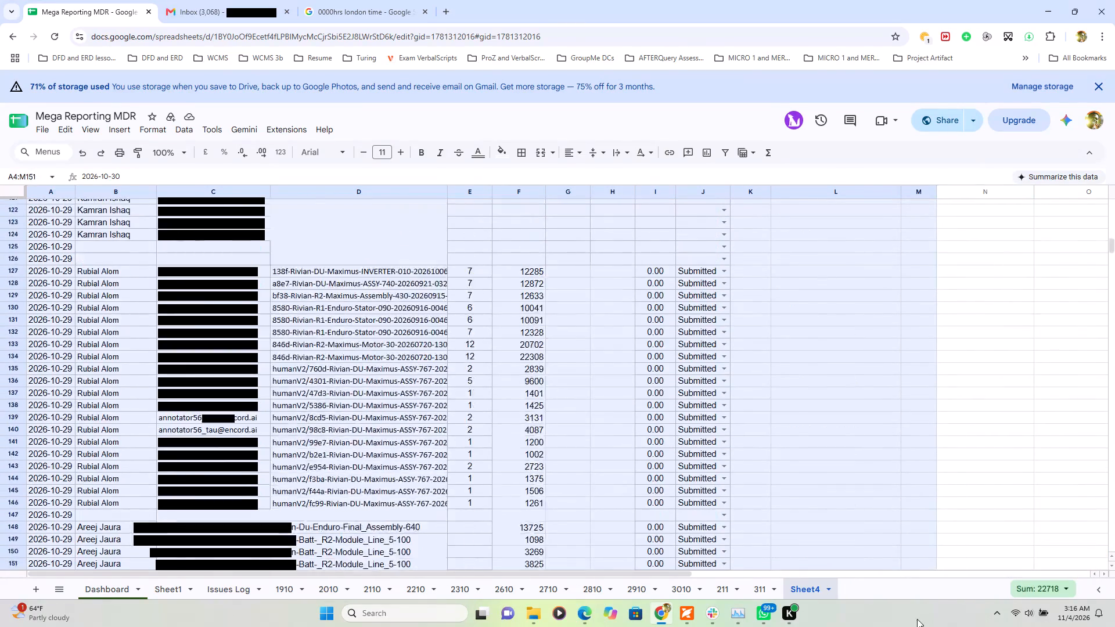
left_click_drag(917, 619, 880, 626)
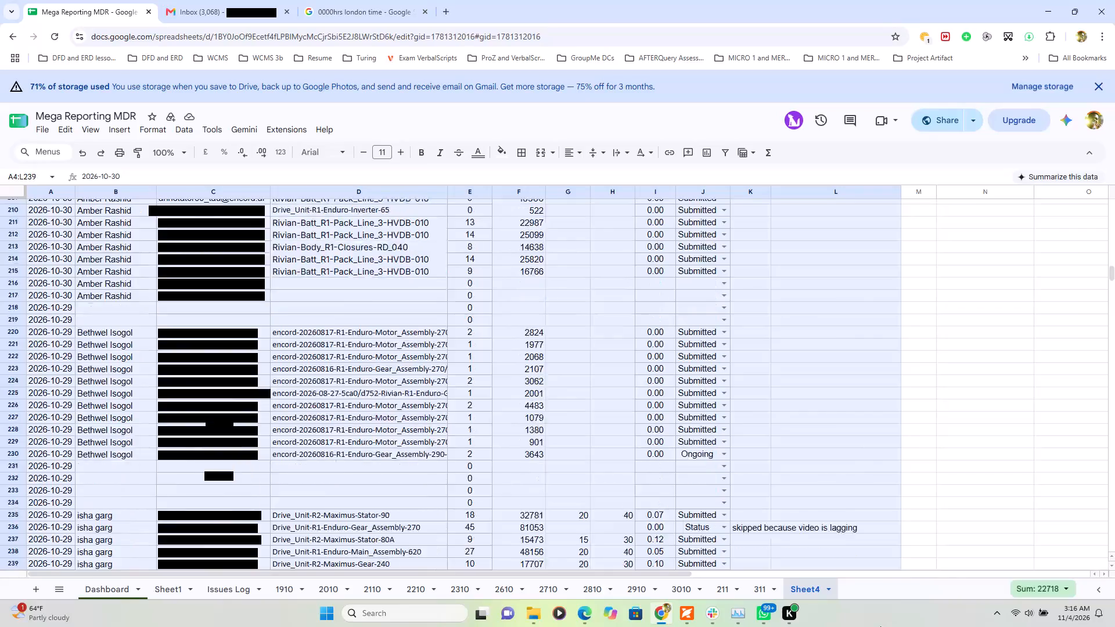
left_click_drag(880, 626, 868, 613)
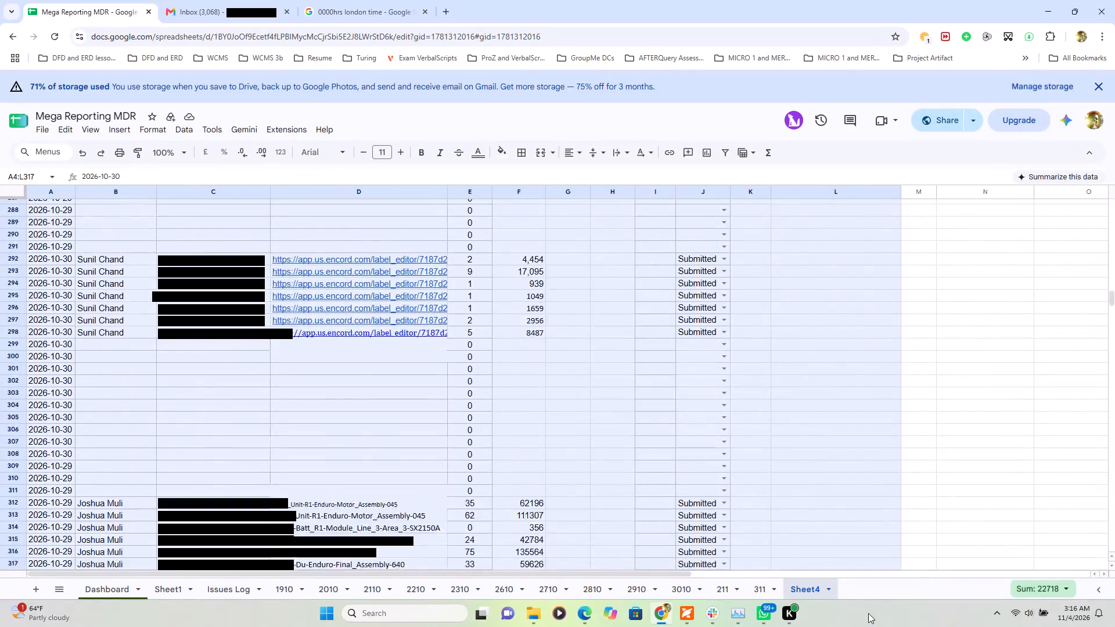
left_click_drag(868, 613, 843, 626)
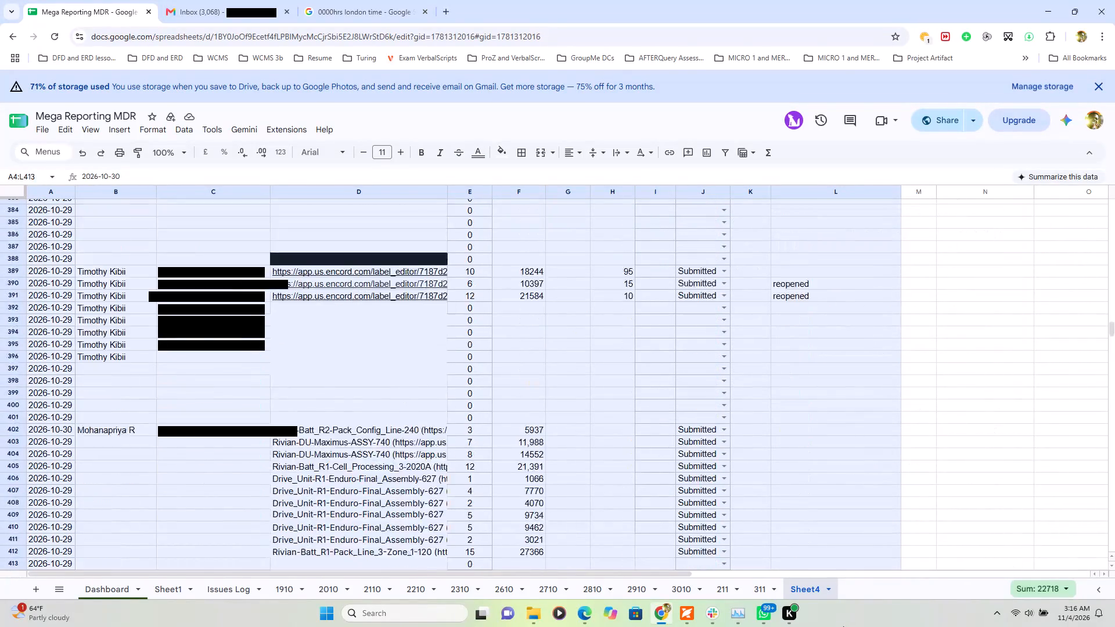
left_click_drag(843, 626, 843, 626)
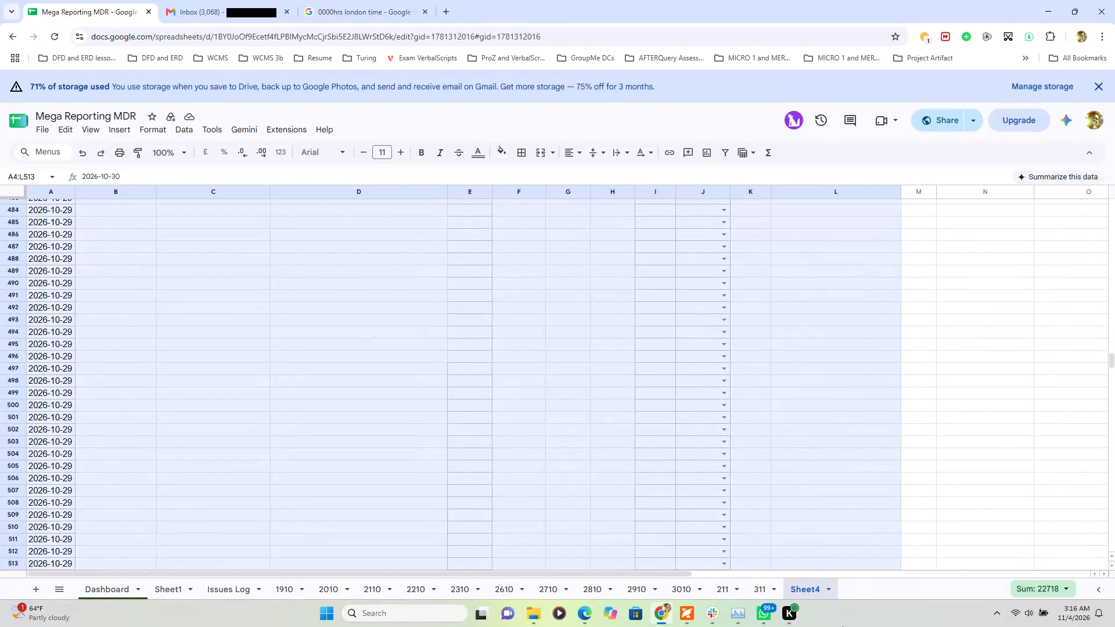
left_click_drag(843, 626, 840, 626)
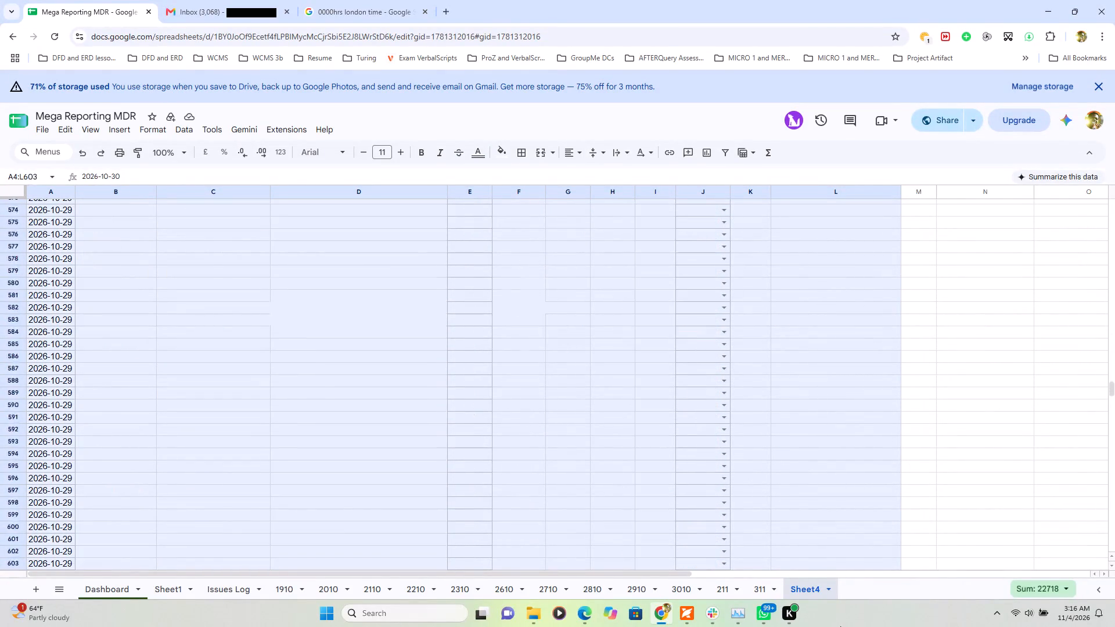
left_click_drag(840, 626, 845, 626)
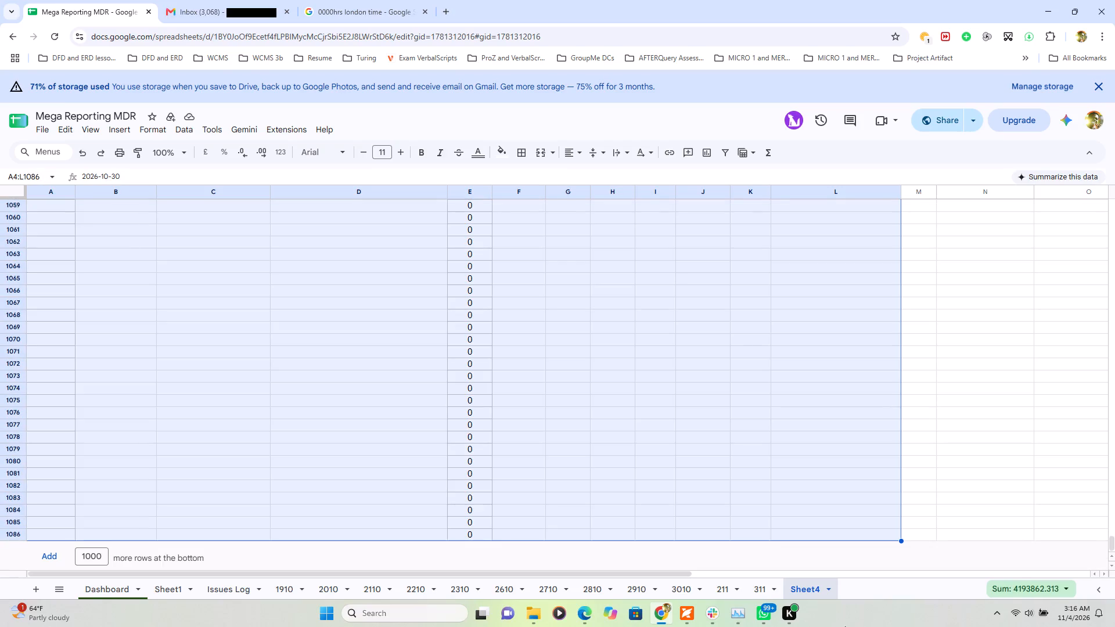
key("BackSpace")
left_click(805, 523)
Look over the new sheet's emptied rows and their cell borders, from the bottom back up to the header.
scroll(805, 521, "up", 5)
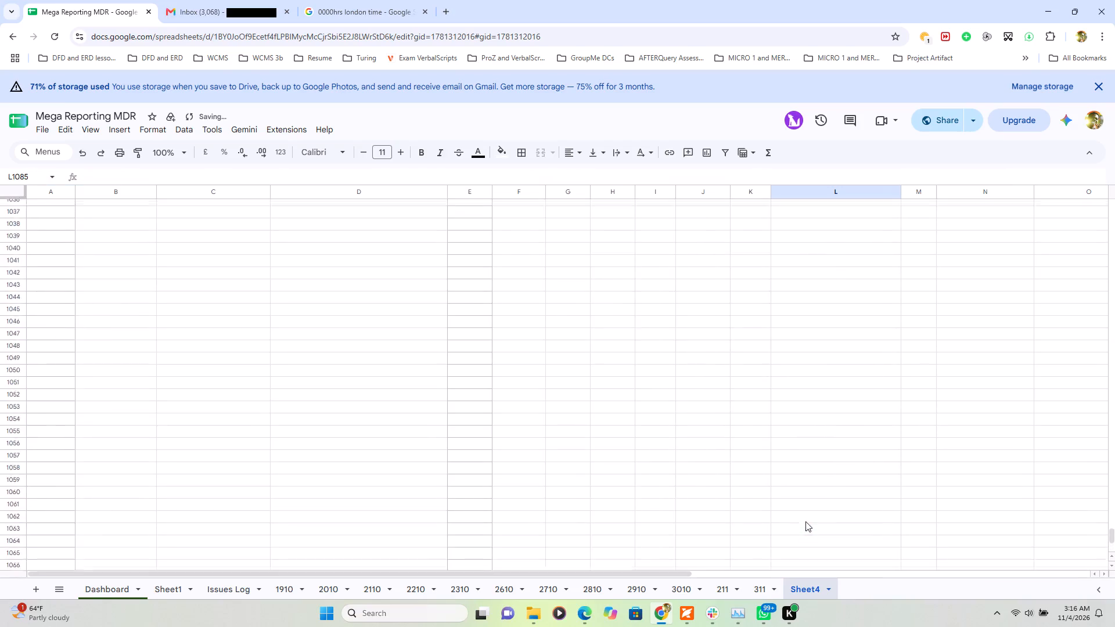
scroll(805, 521, "up", 20)
scroll(805, 521, "up", 14)
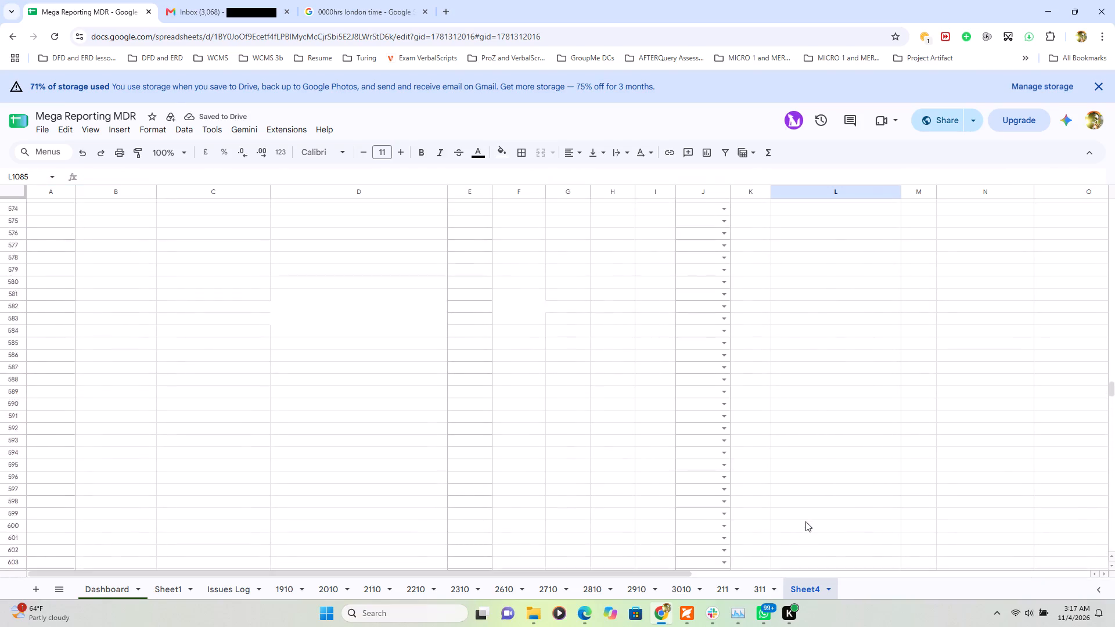
scroll(805, 521, "up", 20)
scroll(805, 521, "up", 14)
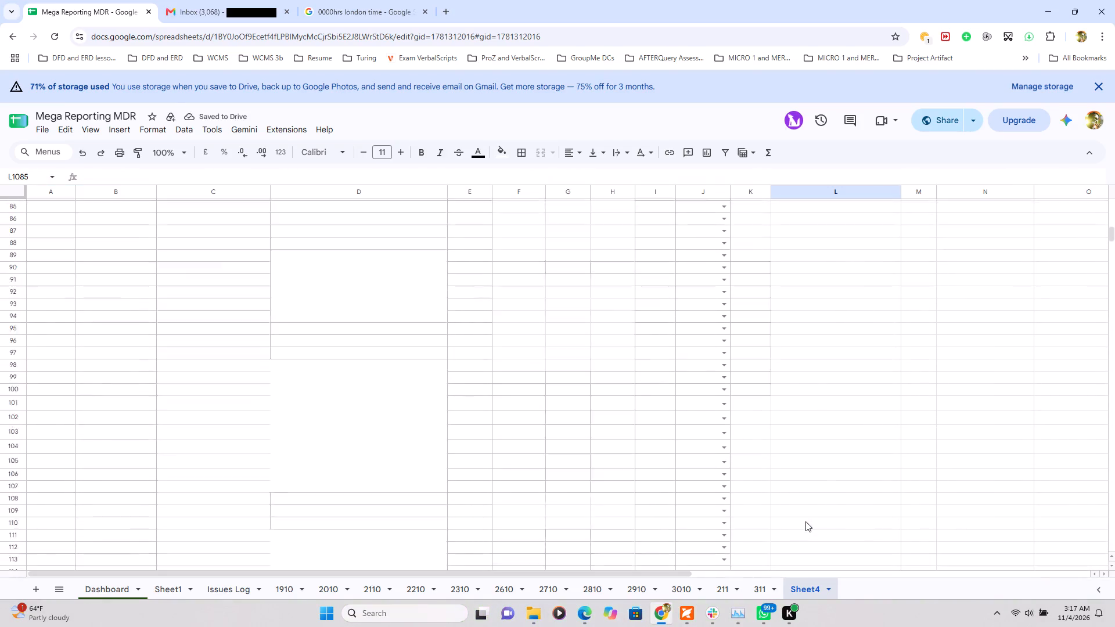
scroll(805, 521, "up", 9)
scroll(599, 626, "down", 7)
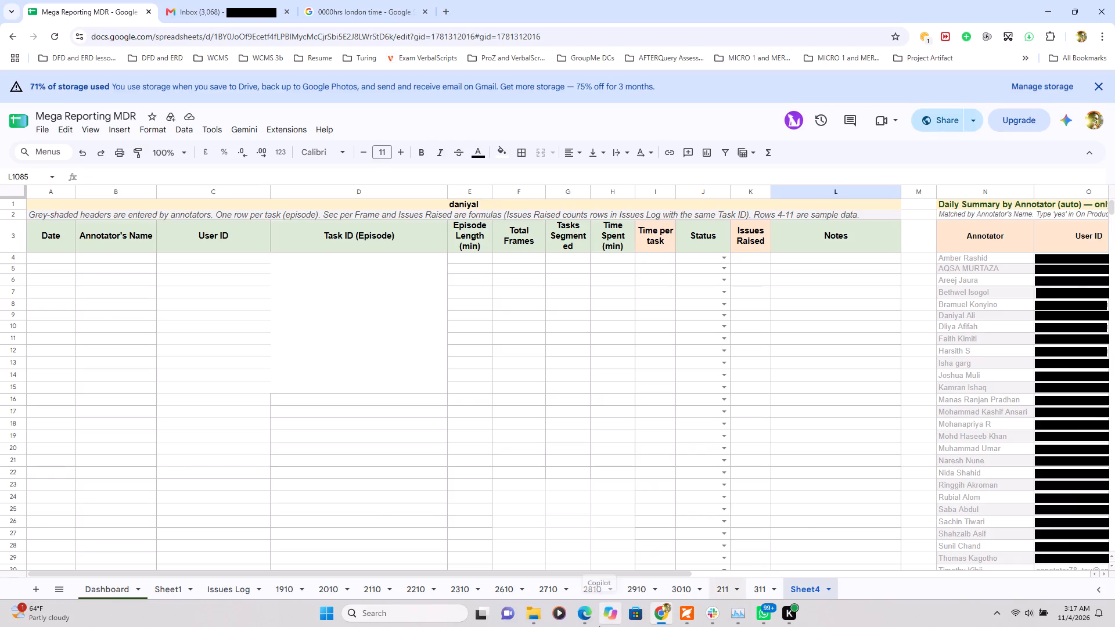
left_click(342, 308)
left_click(360, 350)
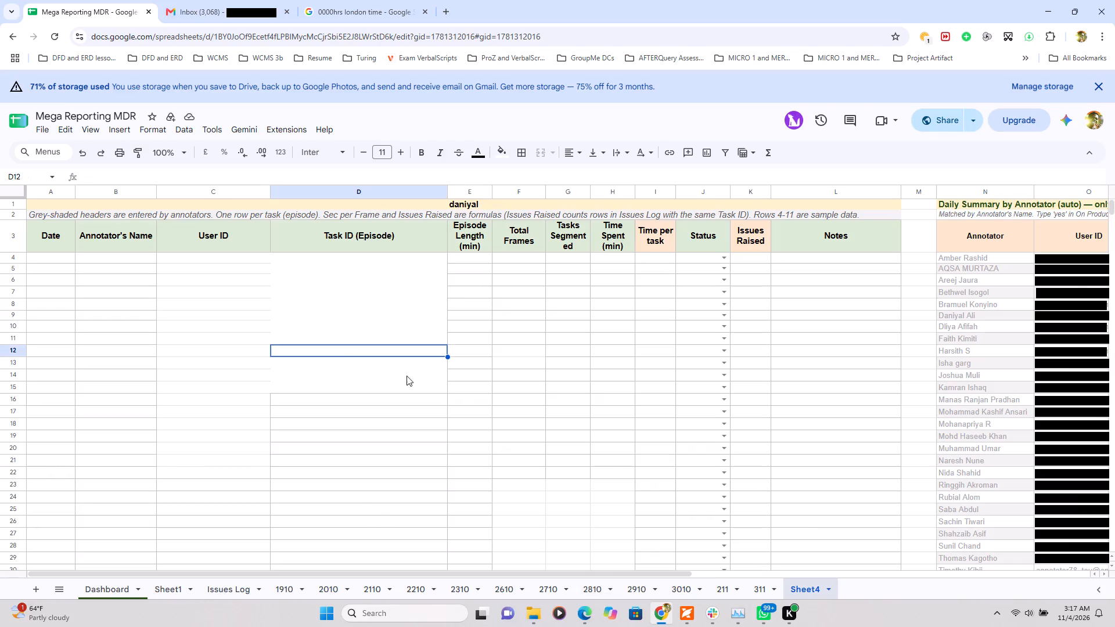
left_click(407, 376)
scroll(473, 423, "down", 3)
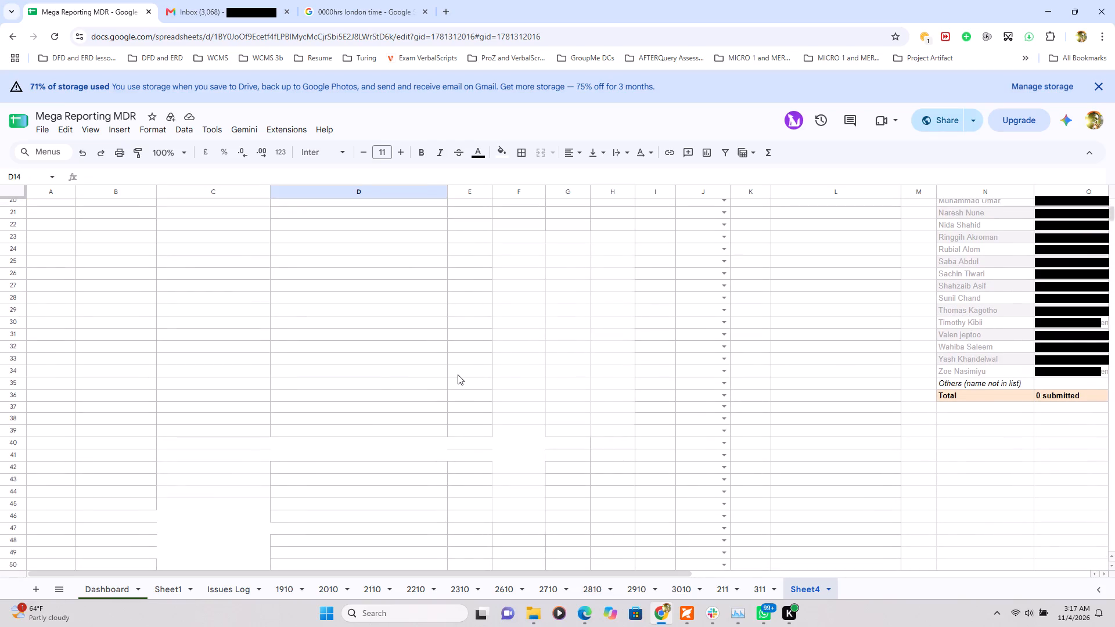
left_click(458, 374)
left_click(460, 429)
scroll(471, 474, "down", 4)
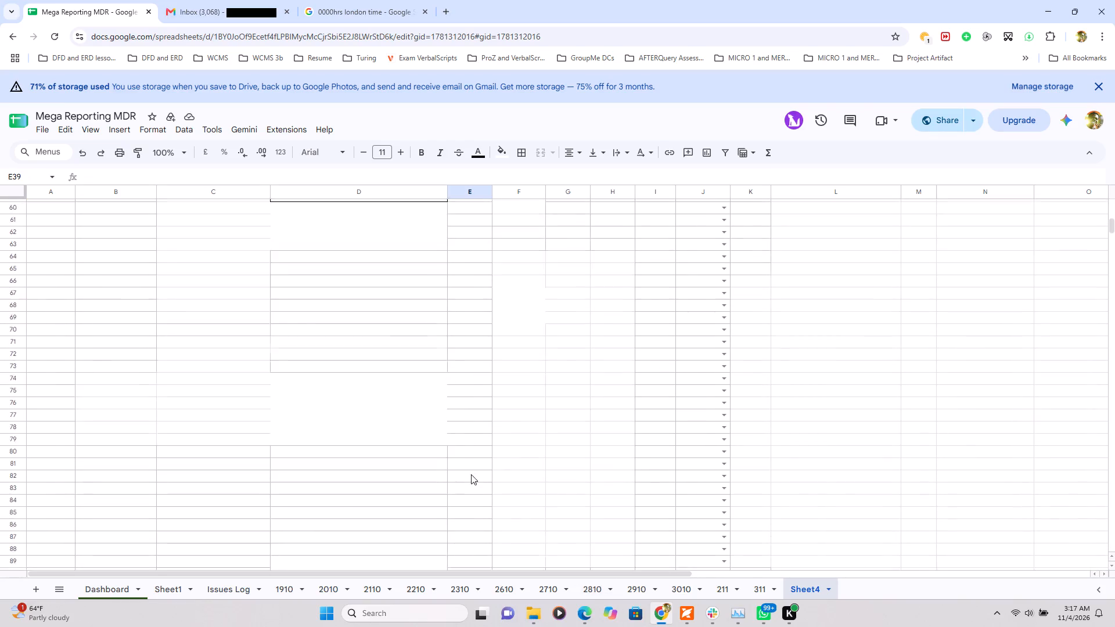
scroll(471, 474, "down", 1)
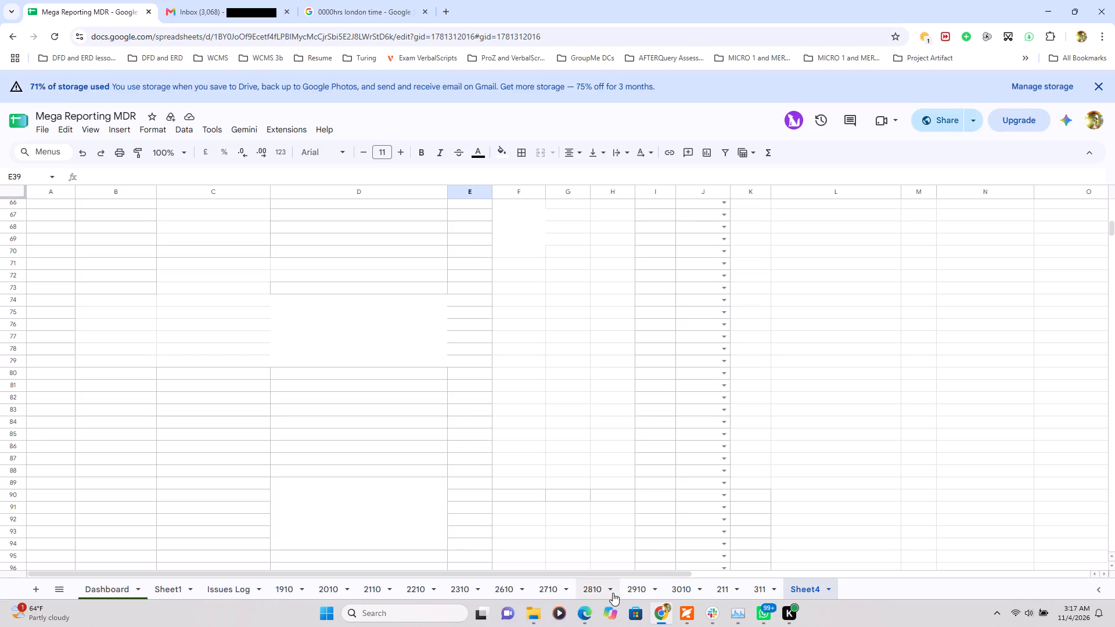
Examine the row layout and formatting of the 2810 sheet and of the 1910 sheet, including the 1910 sheet's blank rows.
left_click(585, 590)
scroll(642, 450, "down", 1)
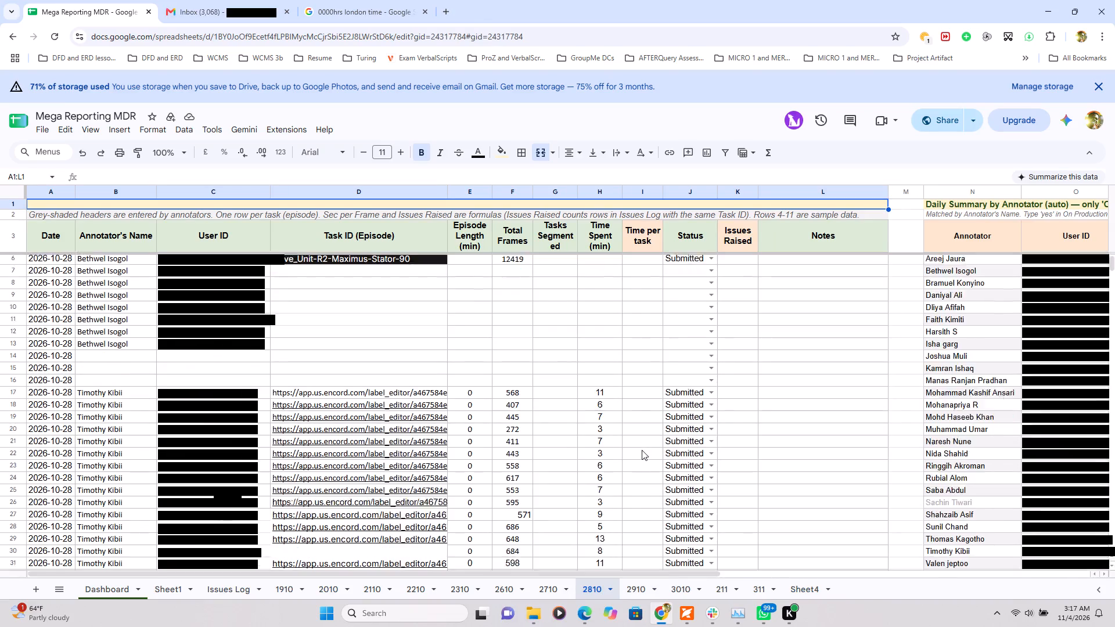
scroll(642, 450, "down", 4)
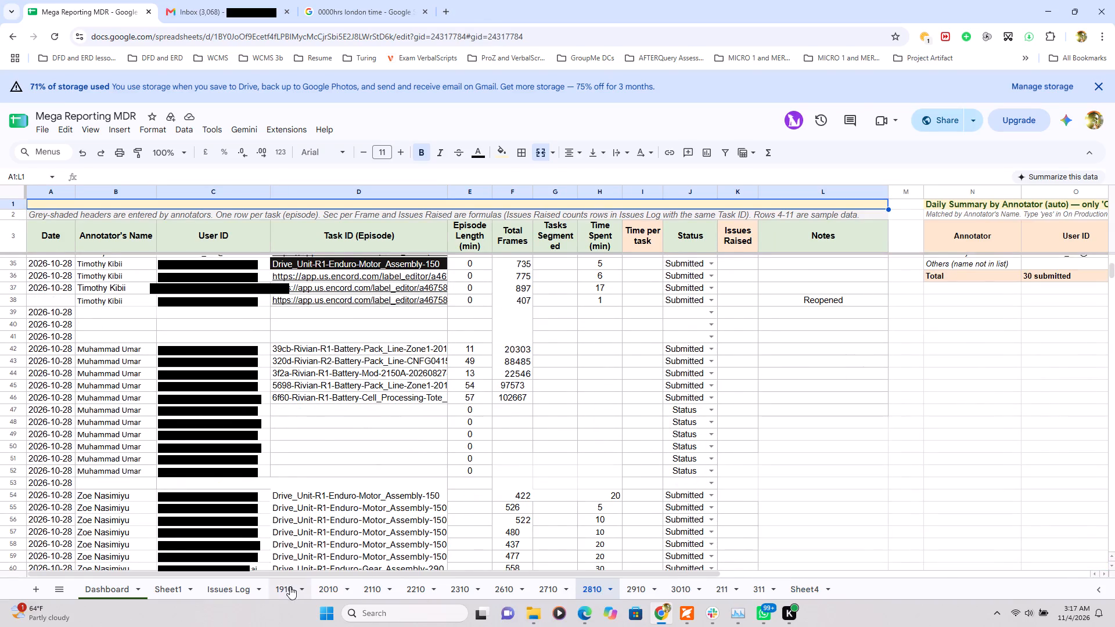
left_click(290, 586)
scroll(488, 460, "up", 1)
scroll(488, 460, "down", 6)
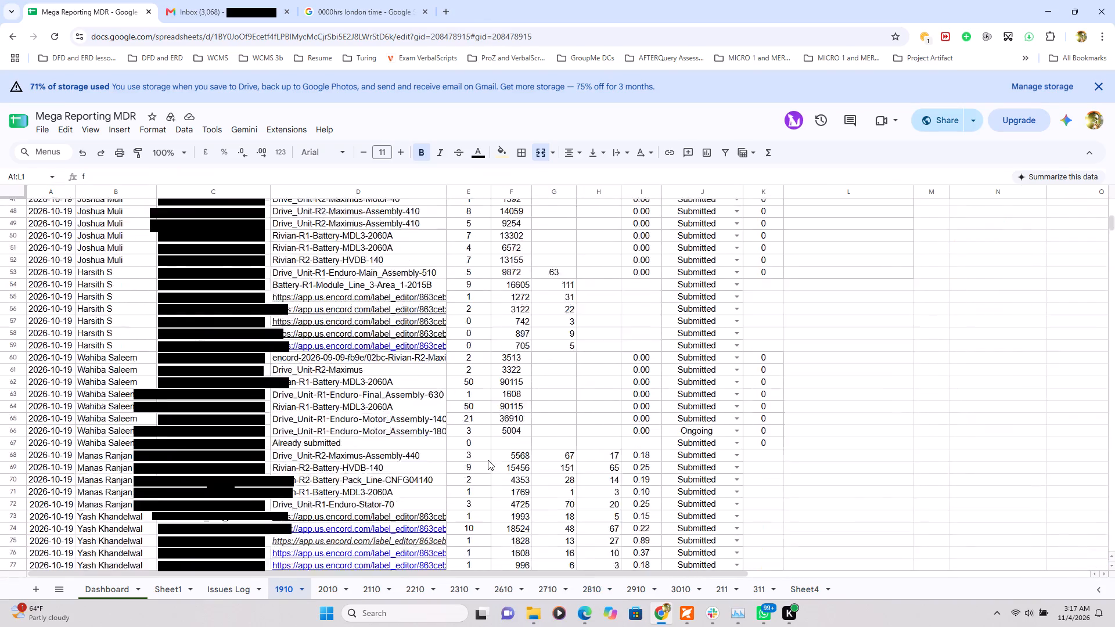
scroll(488, 460, "down", 4)
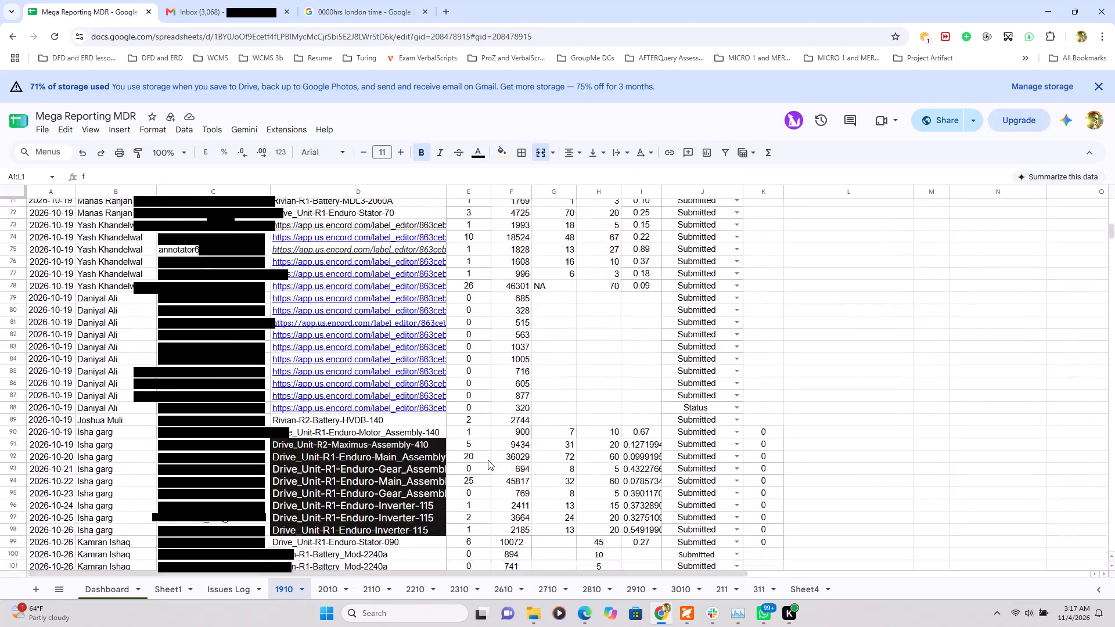
scroll(488, 460, "down", 5)
scroll(488, 460, "up", 1)
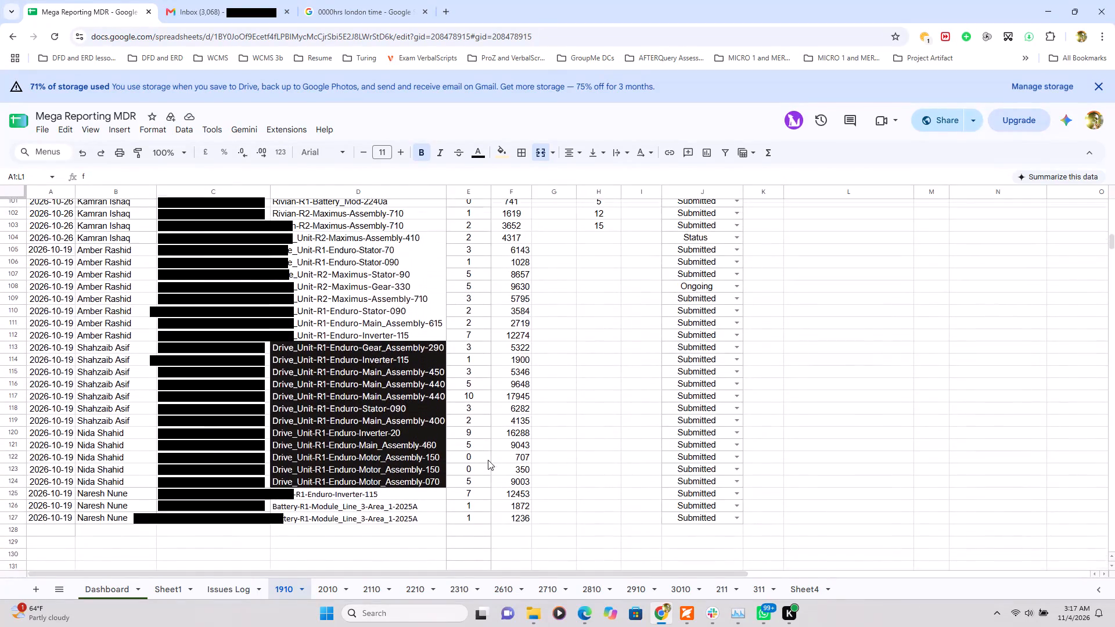
scroll(488, 460, "up", 1)
scroll(488, 460, "down", 20)
scroll(488, 460, "down", 2)
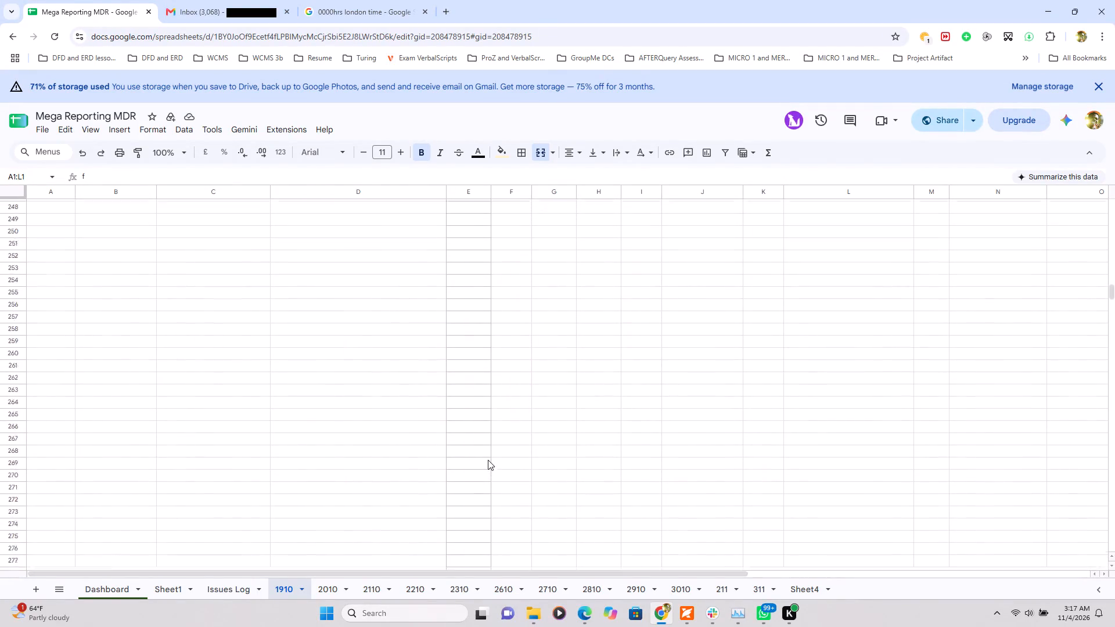
scroll(488, 460, "down", 20)
scroll(488, 460, "down", 6)
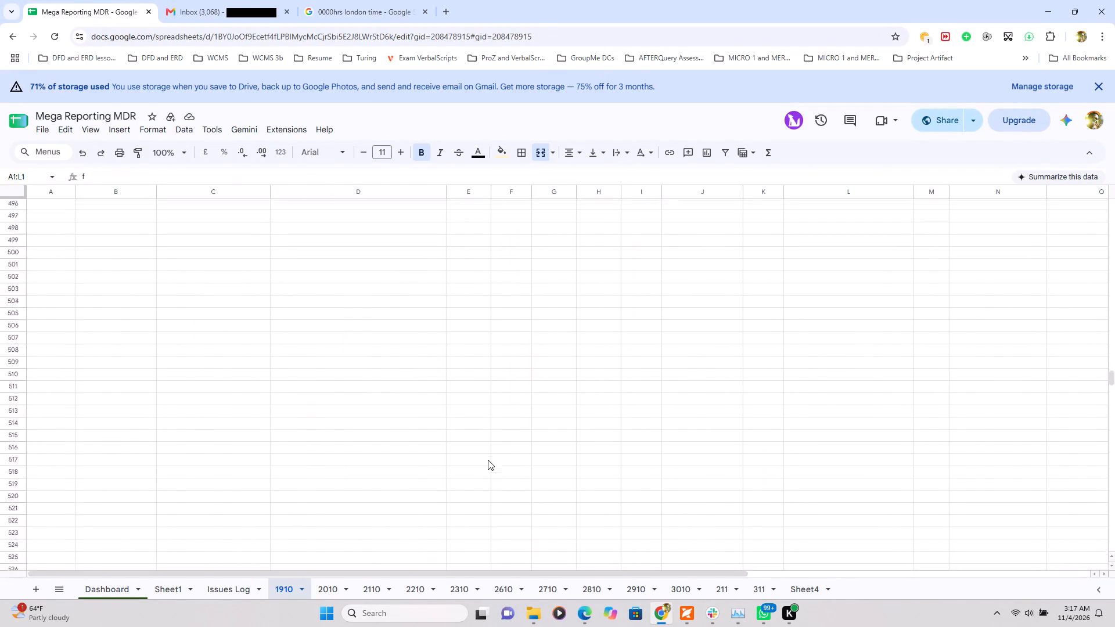
scroll(488, 460, "down", 20)
scroll(488, 460, "down", 6)
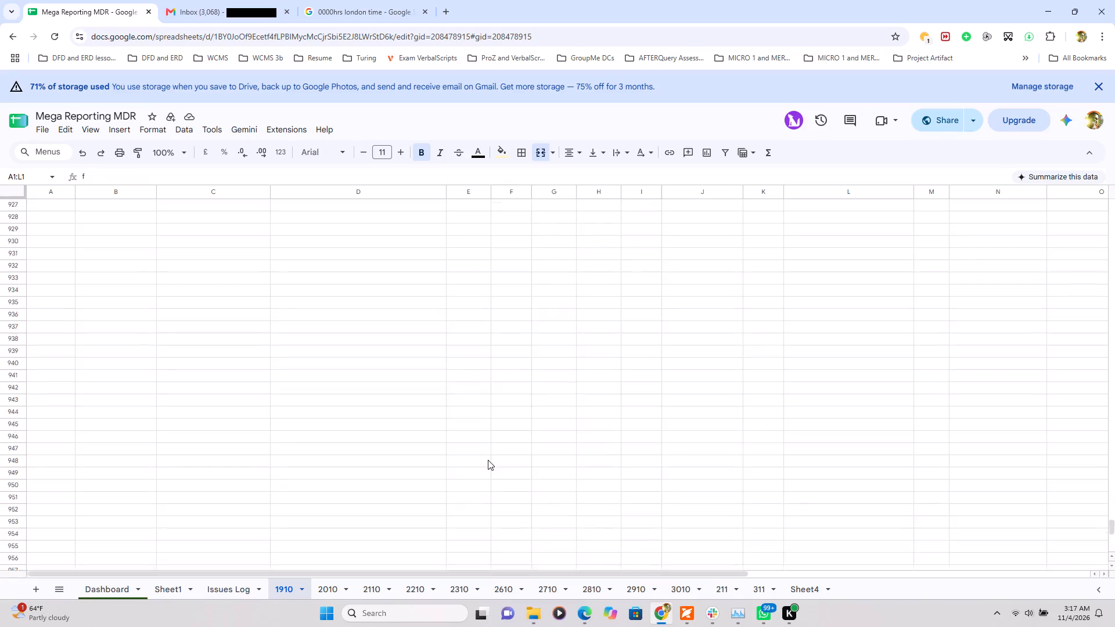
scroll(488, 460, "up", 20)
scroll(488, 460, "up", 12)
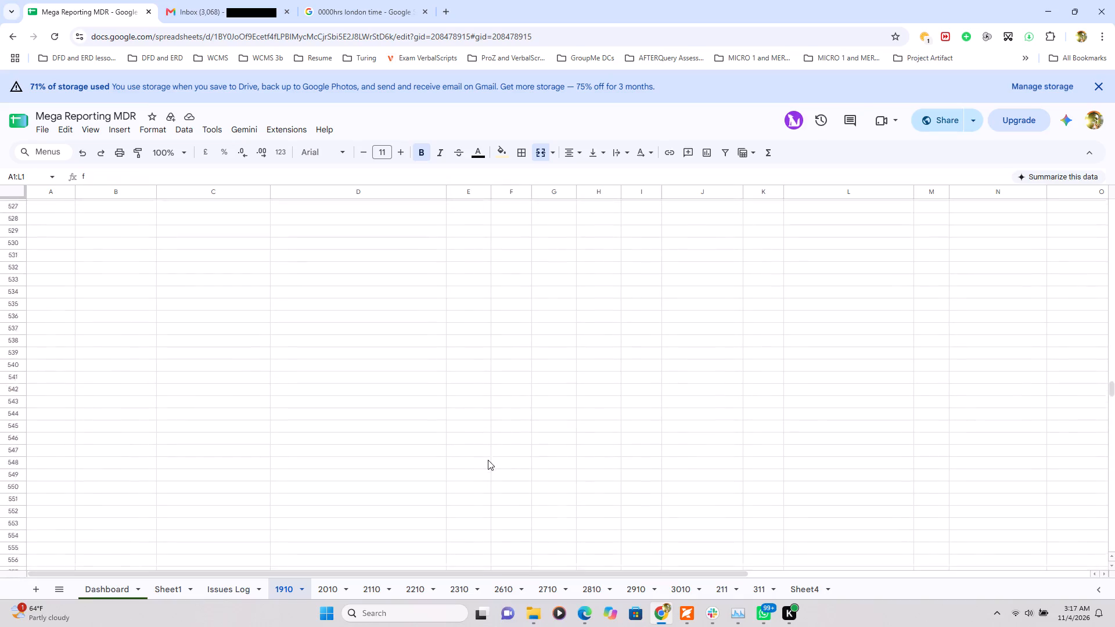
scroll(488, 460, "up", 20)
scroll(488, 460, "up", 20)
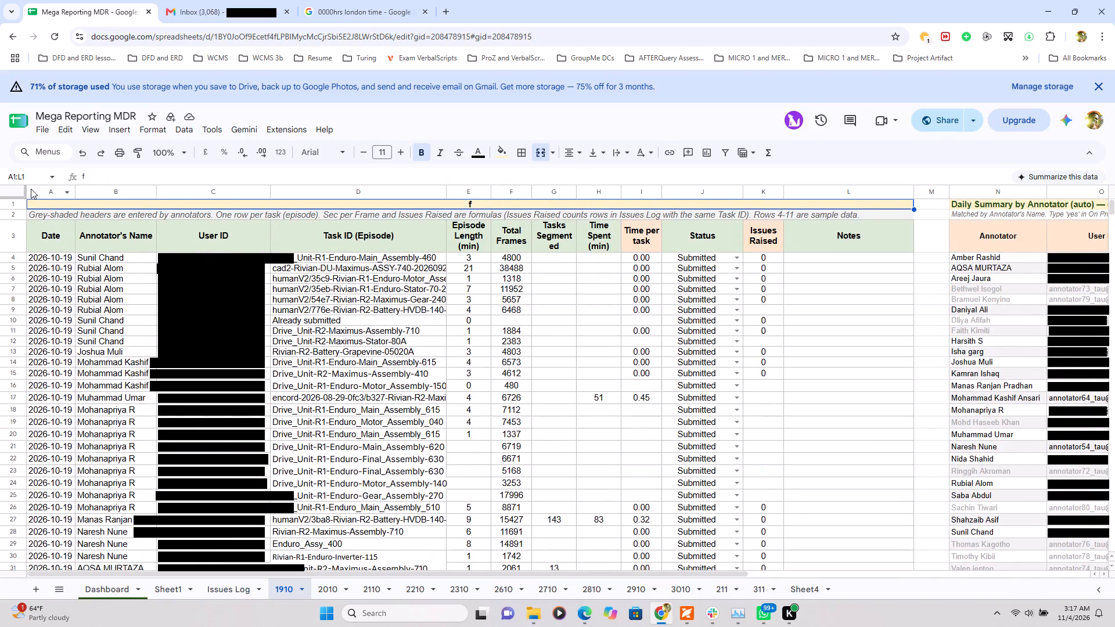
Copy the entire contents of the 1910 sheet.
left_click(12, 188)
right_click(12, 188)
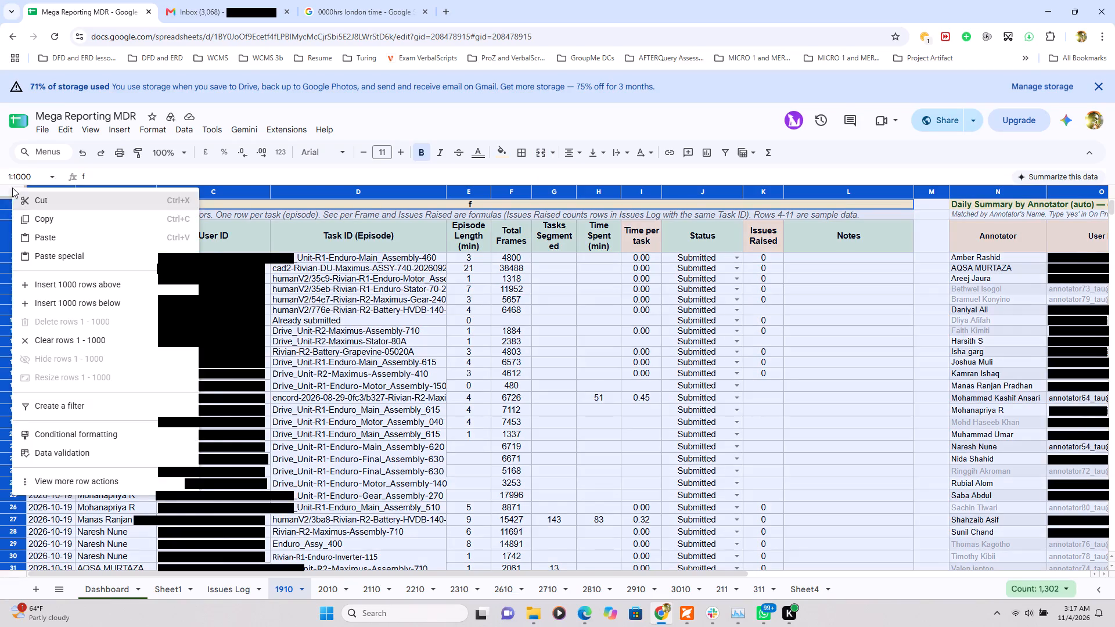
left_click(59, 215)
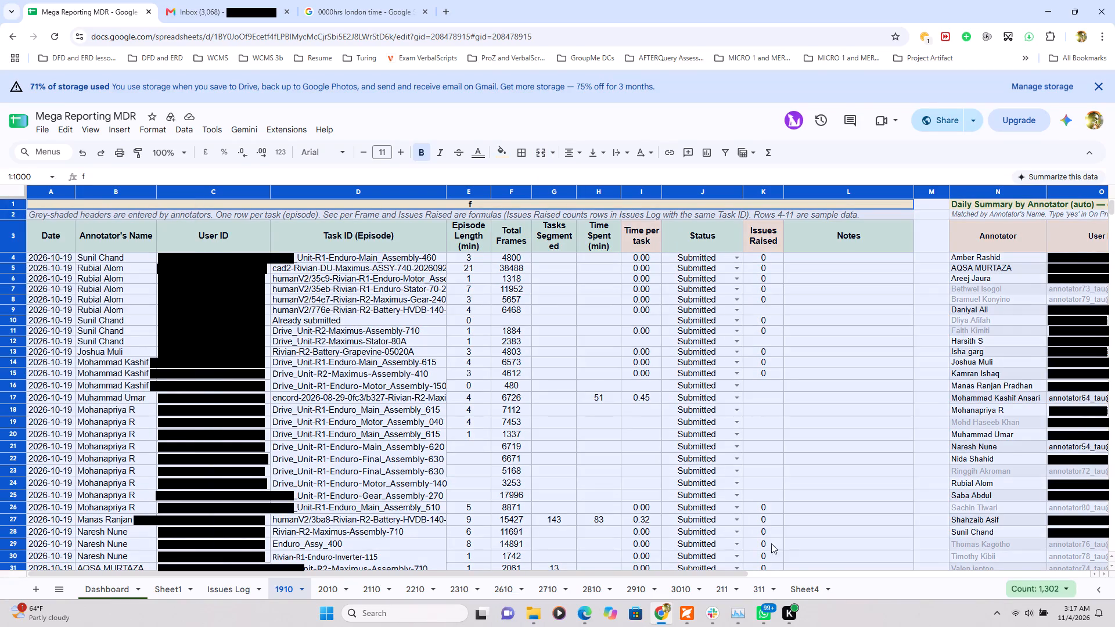
Paste the copied 1910 sheet contents over the whole of Sheet4.
left_click(804, 580)
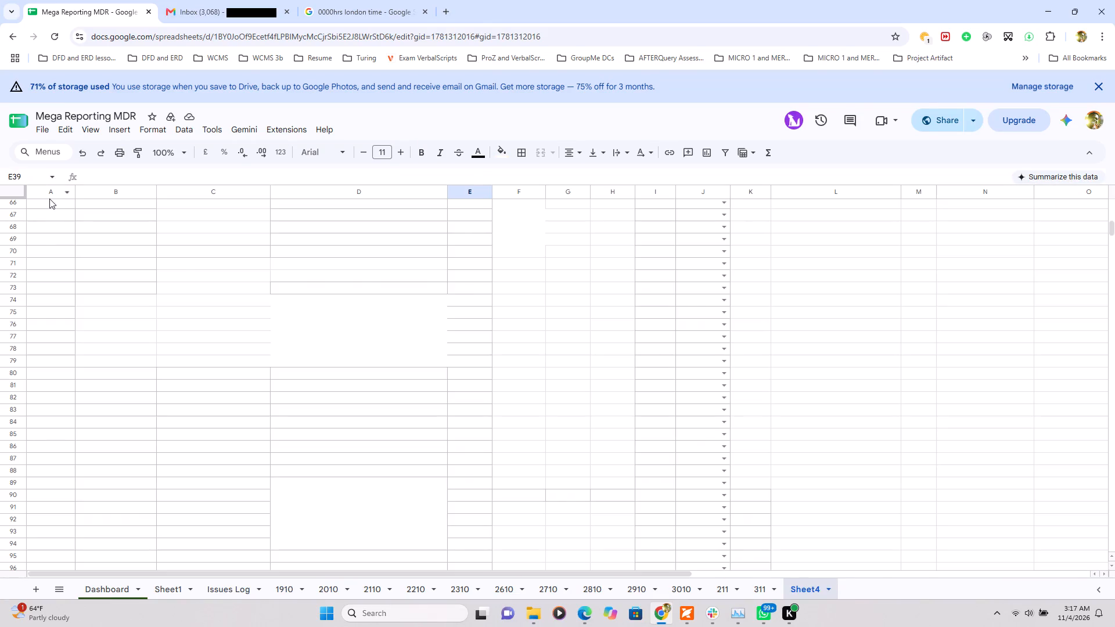
scroll(177, 269, "up", 14)
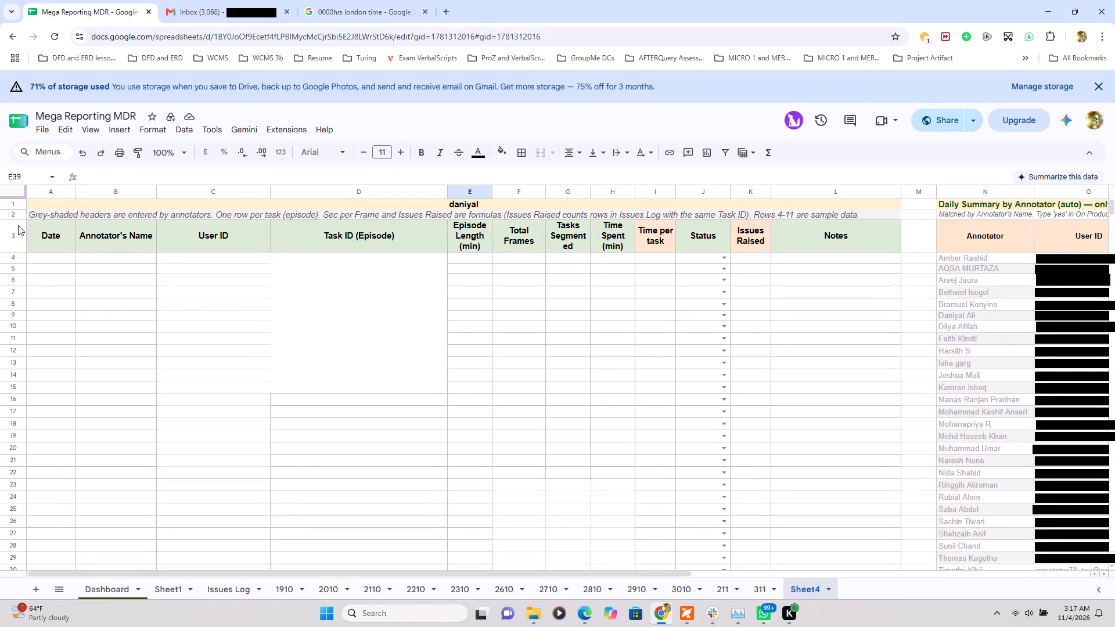
left_click(11, 197)
left_click(11, 193)
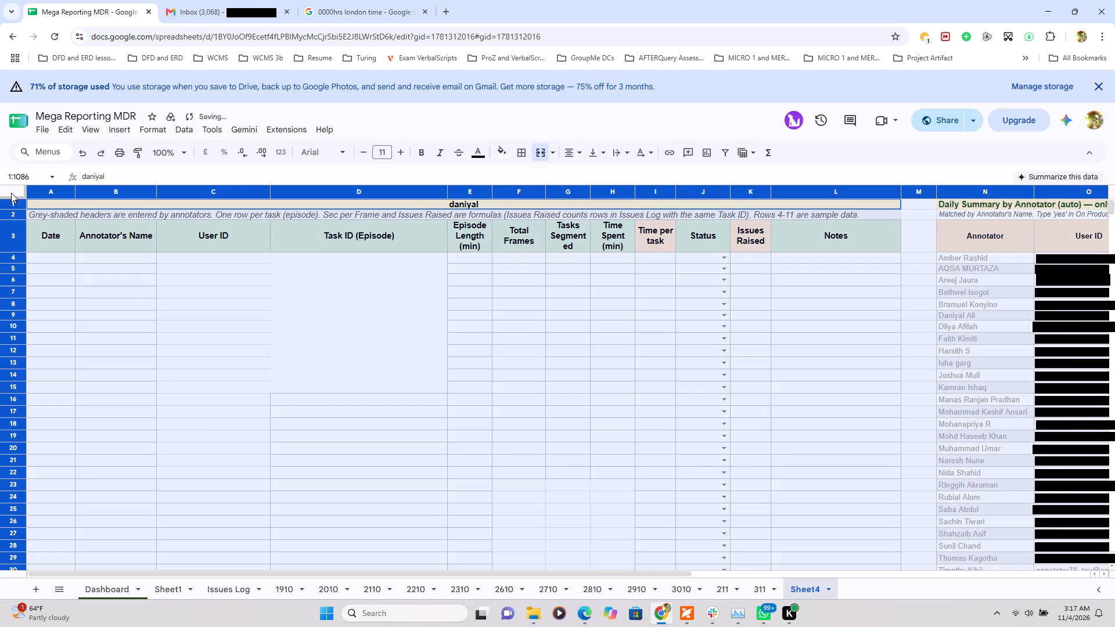
right_click(14, 192)
left_click(59, 243)
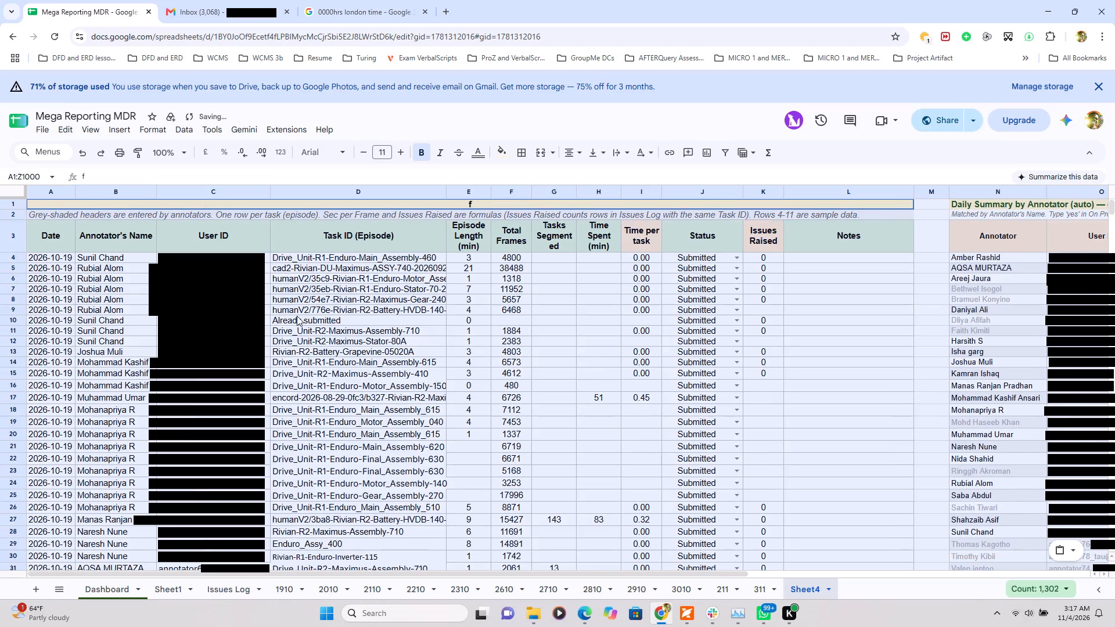
Look across the pasted Sheet4 contents, from the task rows to the daily annotator summary and back.
scroll(425, 291, "left", 5)
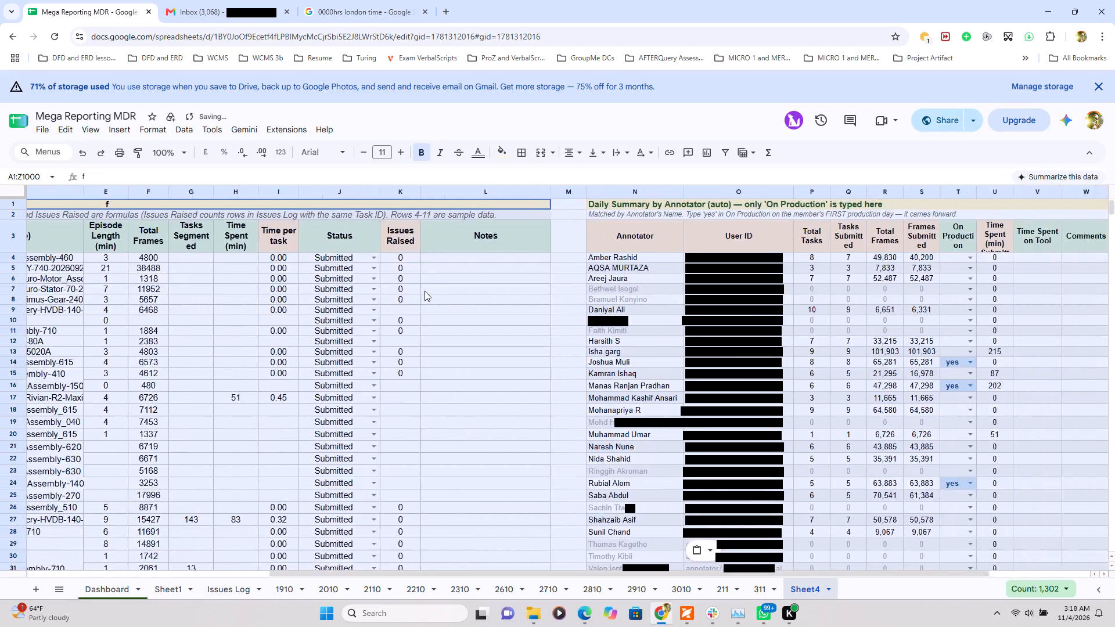
scroll(425, 291, "right", 7)
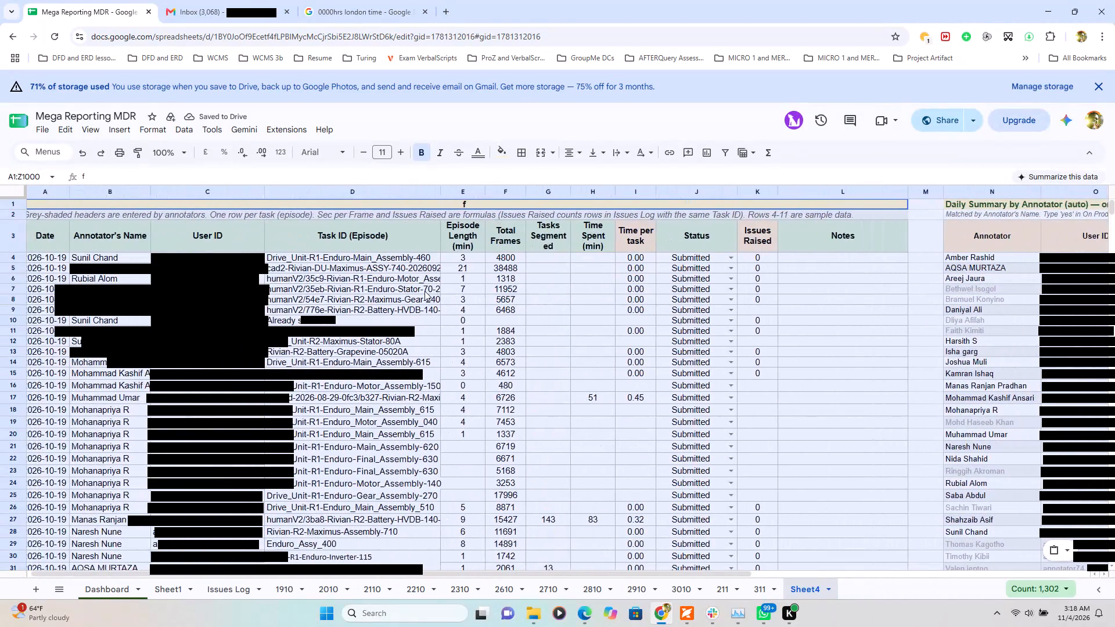
scroll(425, 291, "right", 1)
left_click(221, 287)
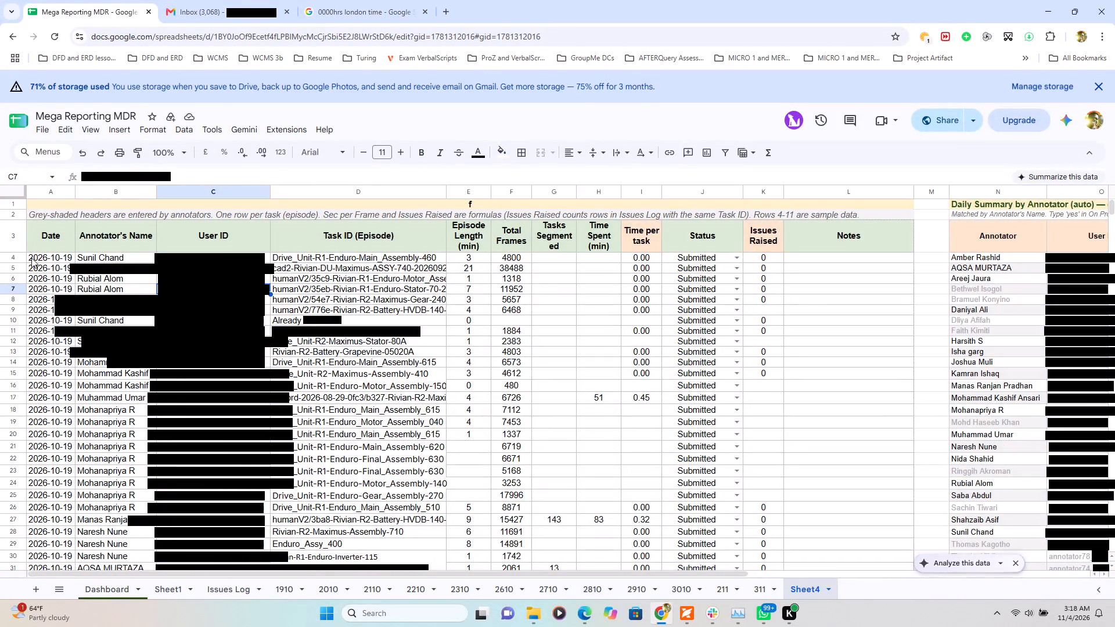
Clear the pasted task entries in Sheet4 from A4 to K413, keeping the headers and the annotator summary.
left_click(30, 258)
scroll(182, 345, "down", 3)
scroll(182, 345, "up", 4)
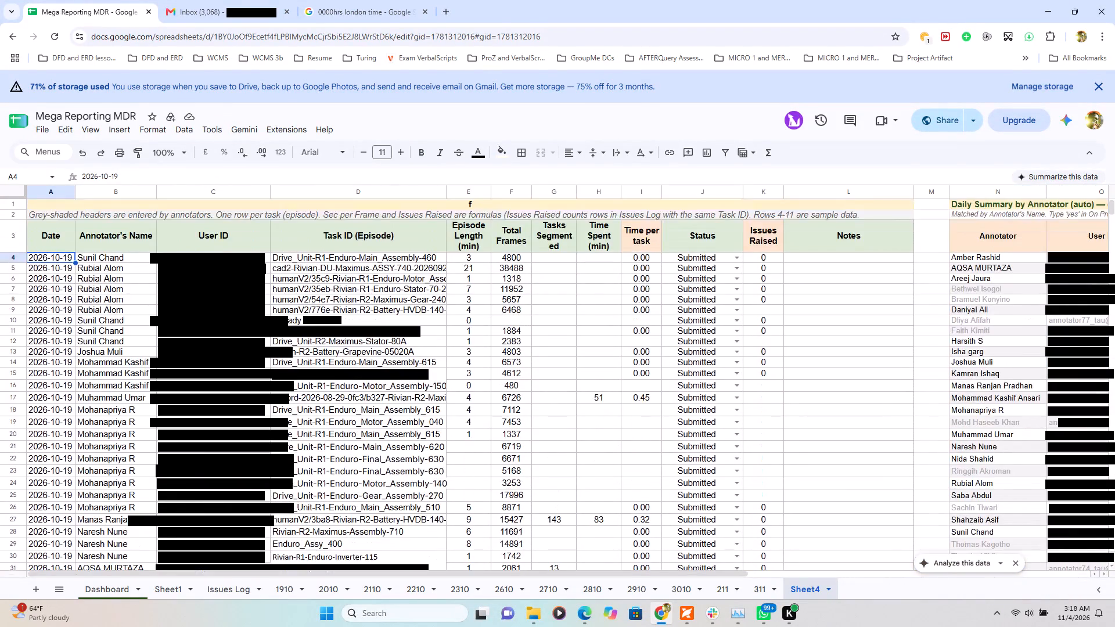
left_click_drag(39, 257, 407, 405)
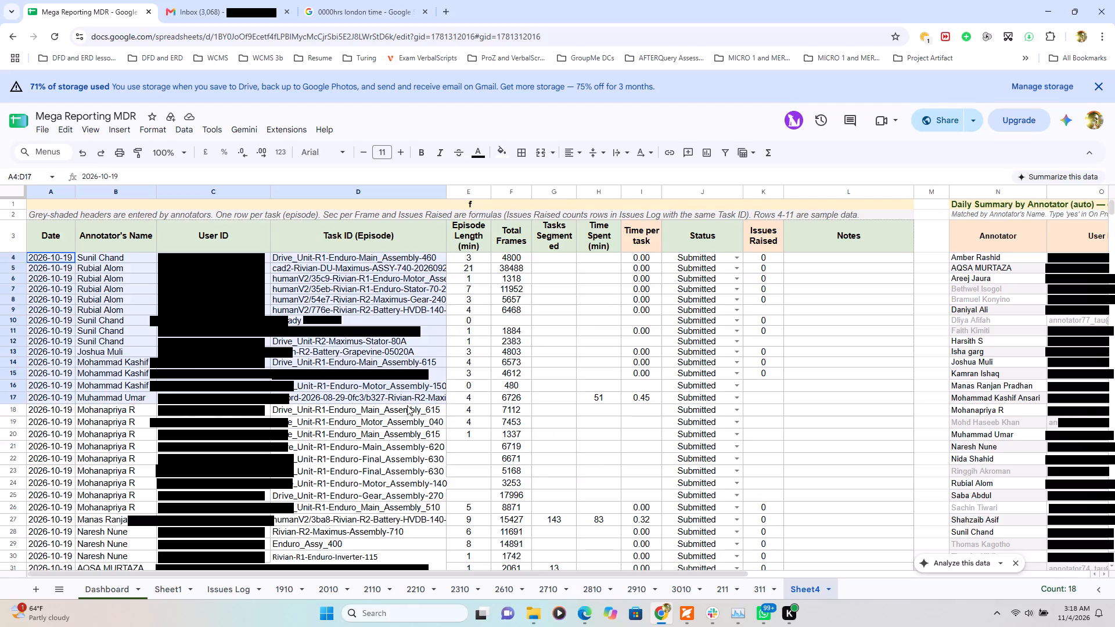
left_click_drag(407, 405, 772, 550)
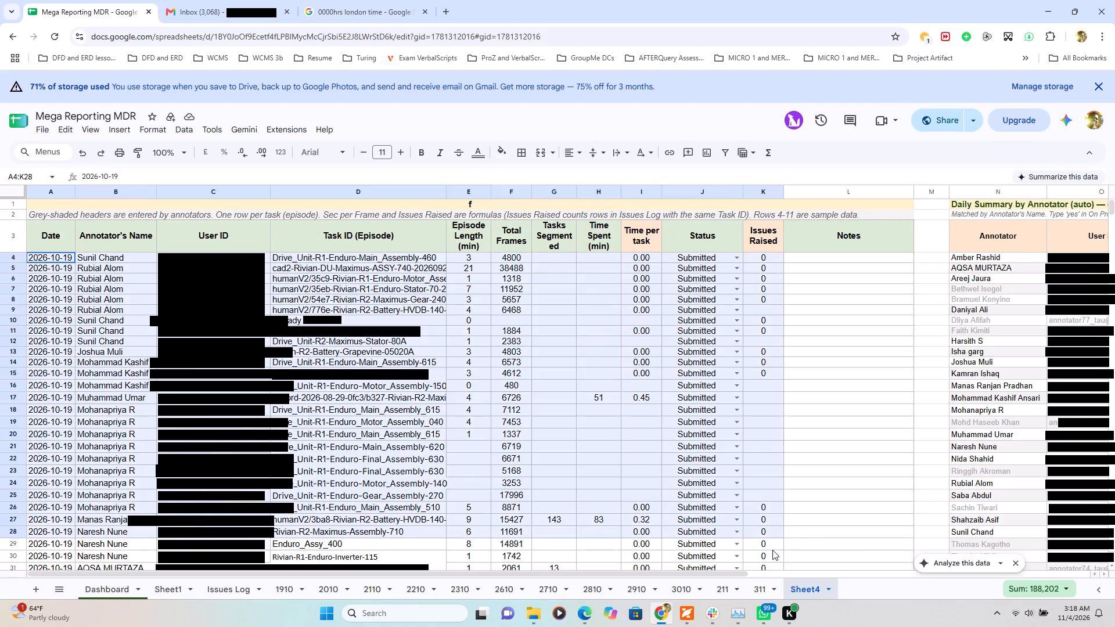
left_click_drag(772, 550, 763, 626)
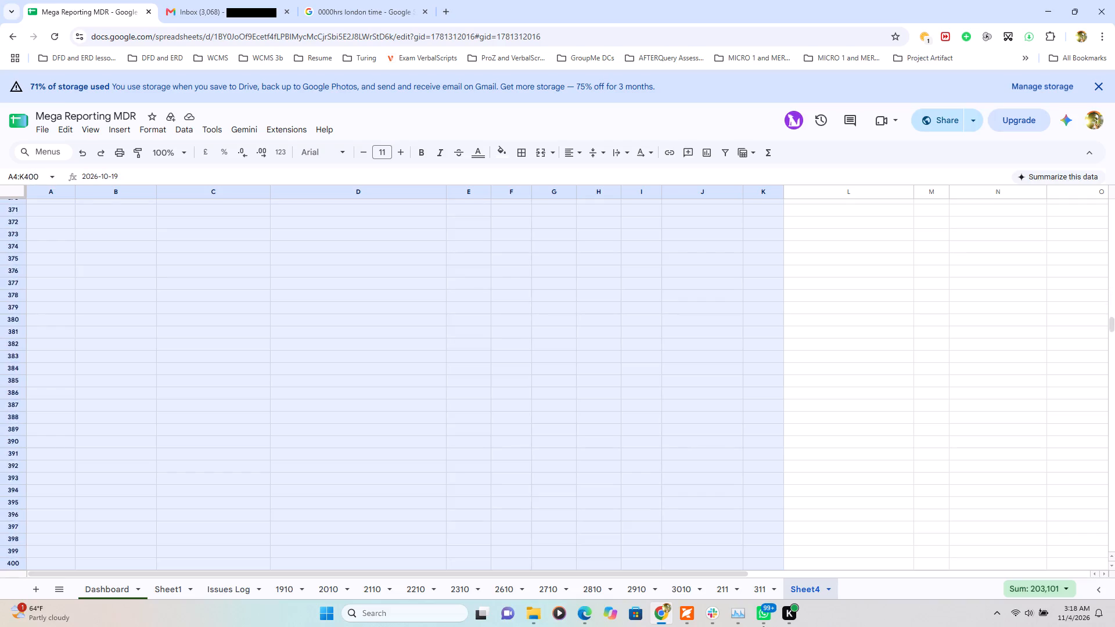
left_click_drag(763, 626, 772, 563)
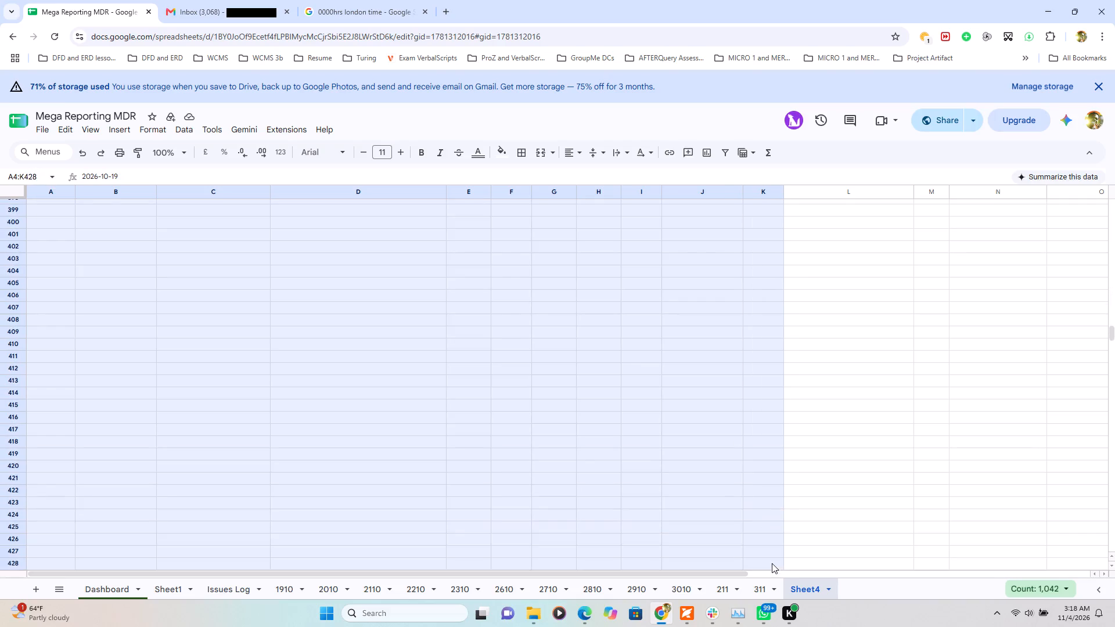
left_click_drag(772, 563, 758, 377)
key("BackSpace")
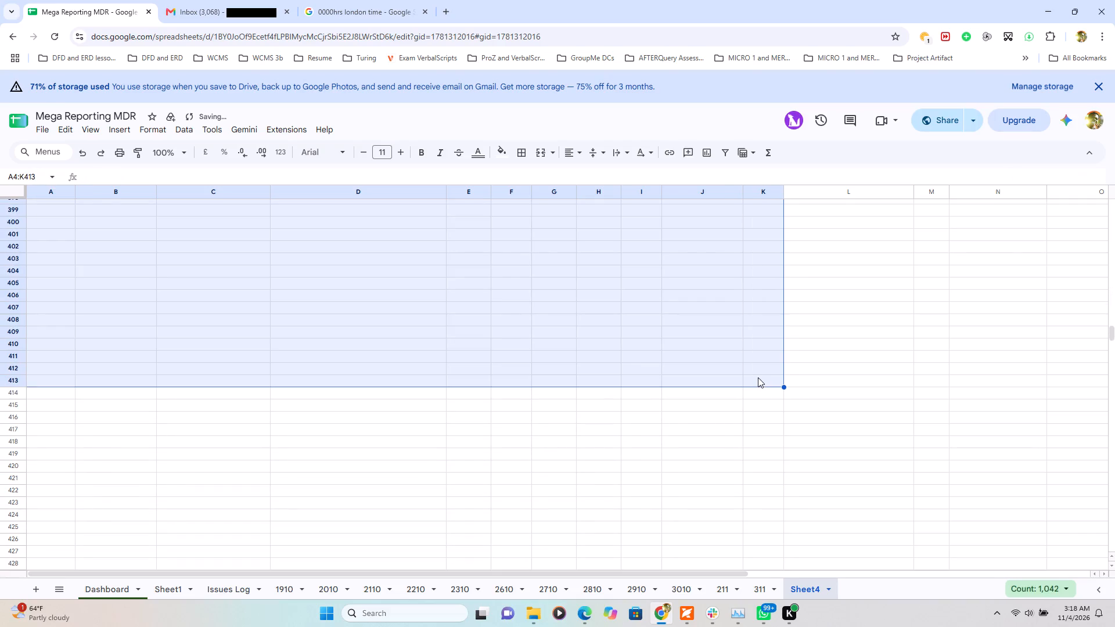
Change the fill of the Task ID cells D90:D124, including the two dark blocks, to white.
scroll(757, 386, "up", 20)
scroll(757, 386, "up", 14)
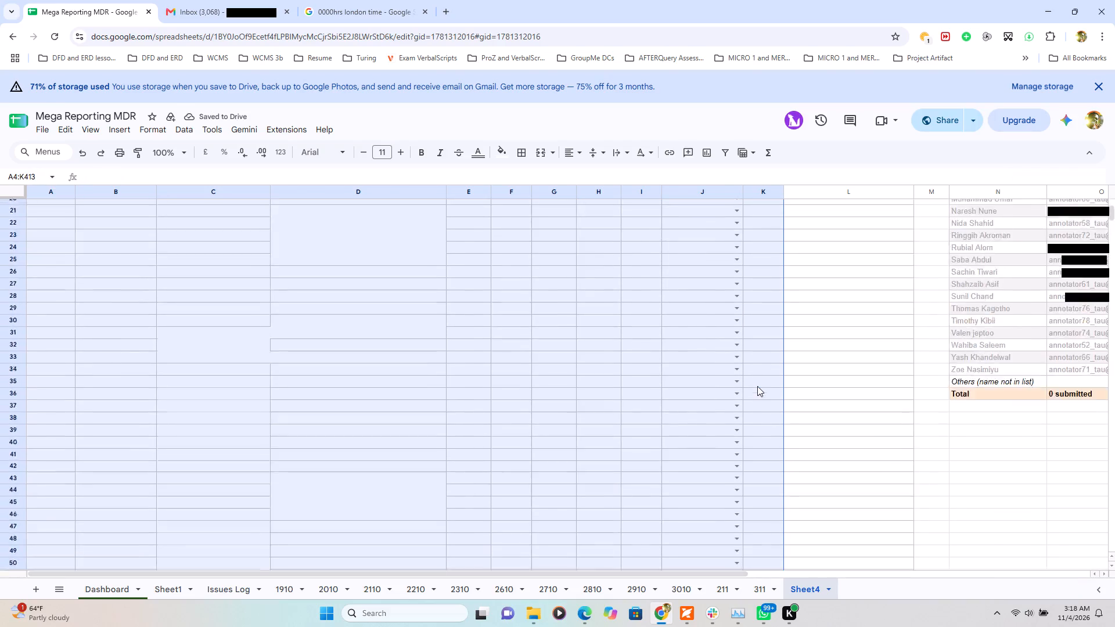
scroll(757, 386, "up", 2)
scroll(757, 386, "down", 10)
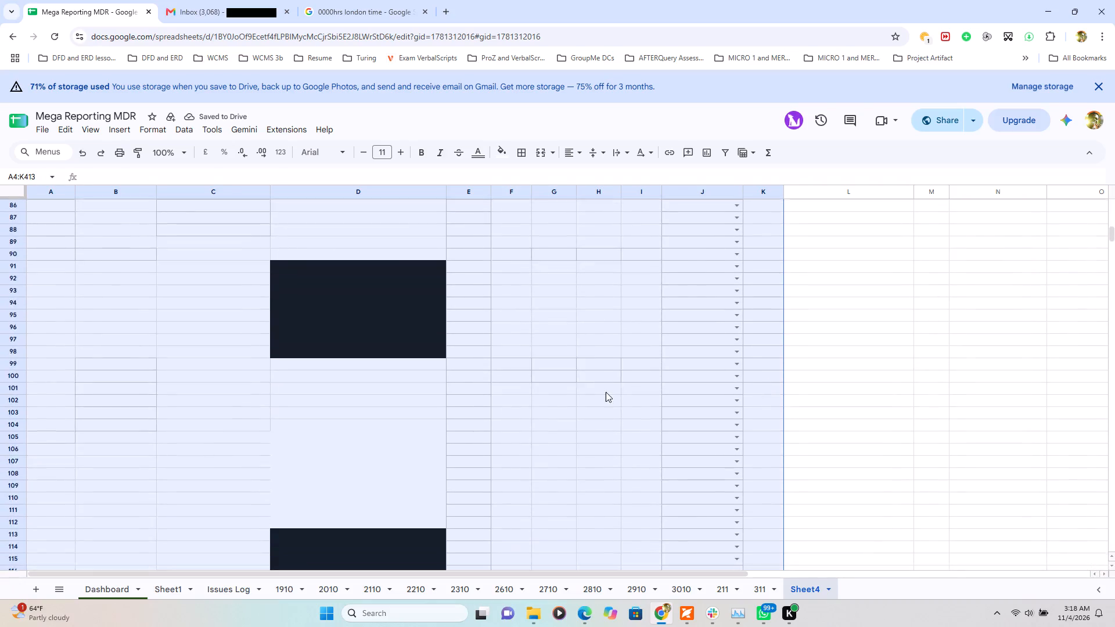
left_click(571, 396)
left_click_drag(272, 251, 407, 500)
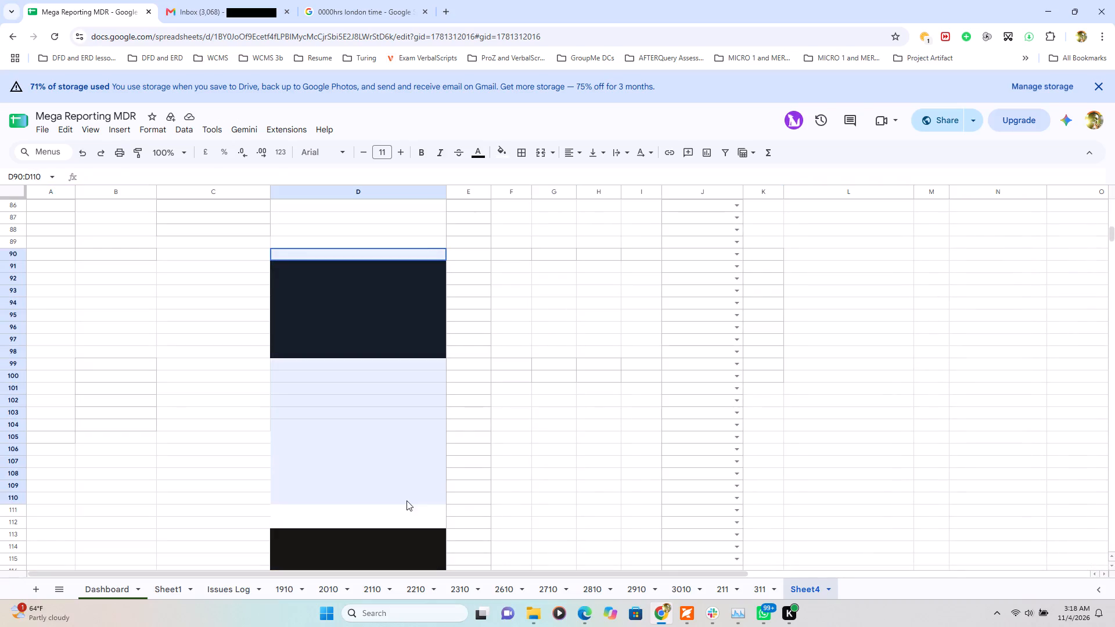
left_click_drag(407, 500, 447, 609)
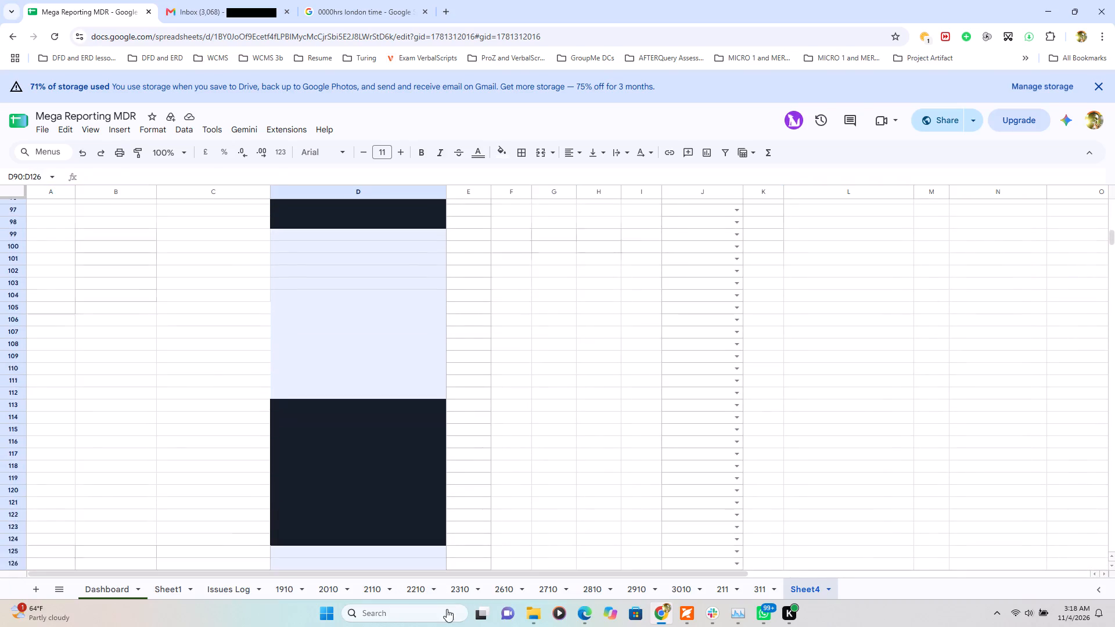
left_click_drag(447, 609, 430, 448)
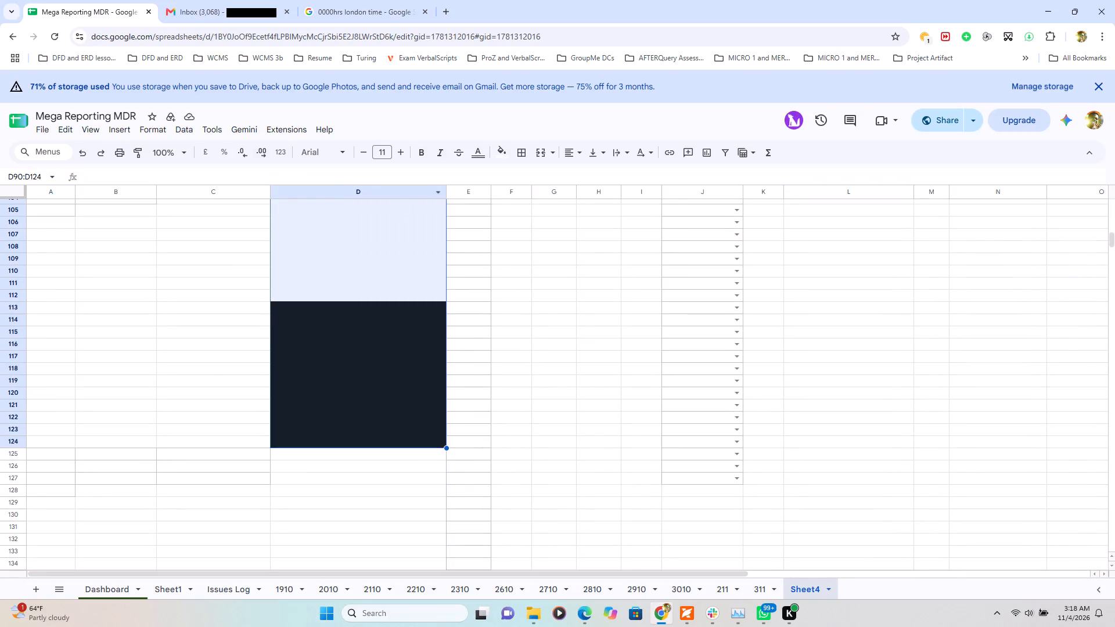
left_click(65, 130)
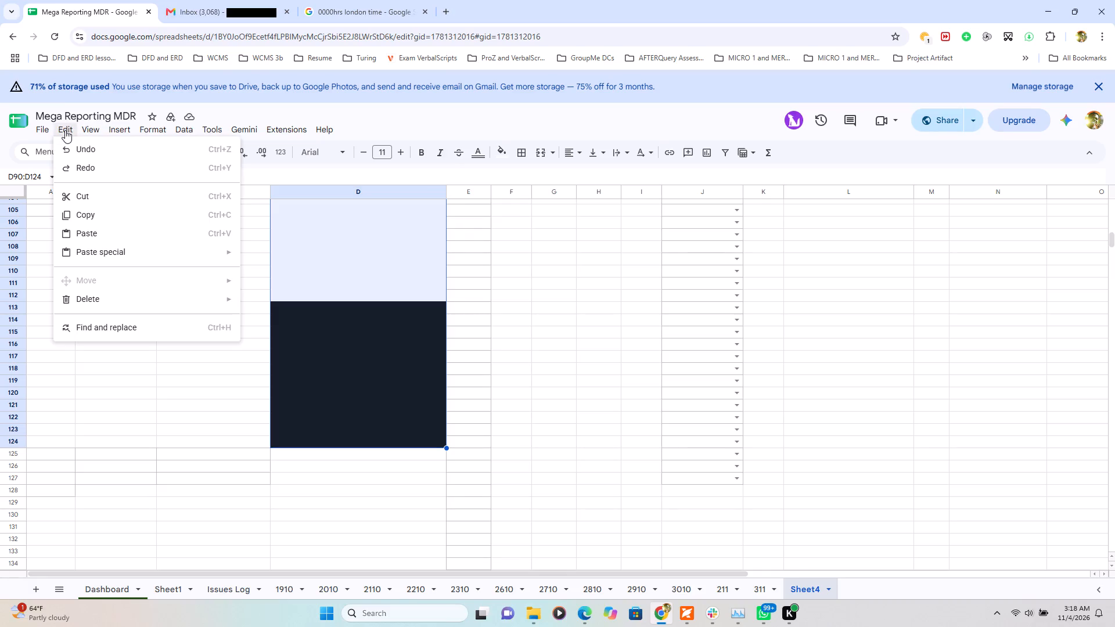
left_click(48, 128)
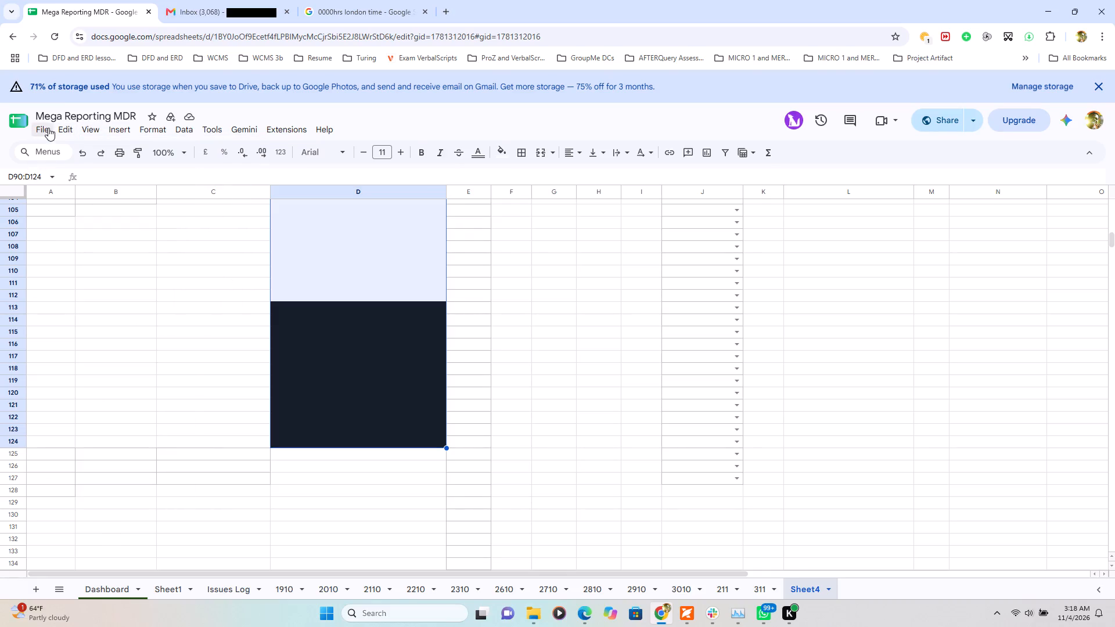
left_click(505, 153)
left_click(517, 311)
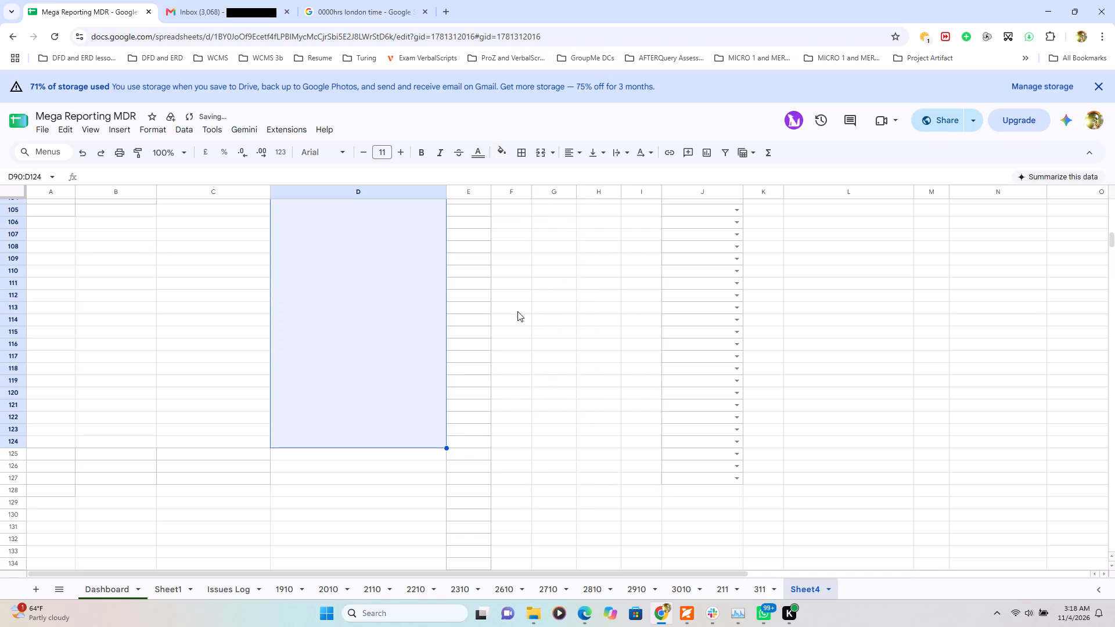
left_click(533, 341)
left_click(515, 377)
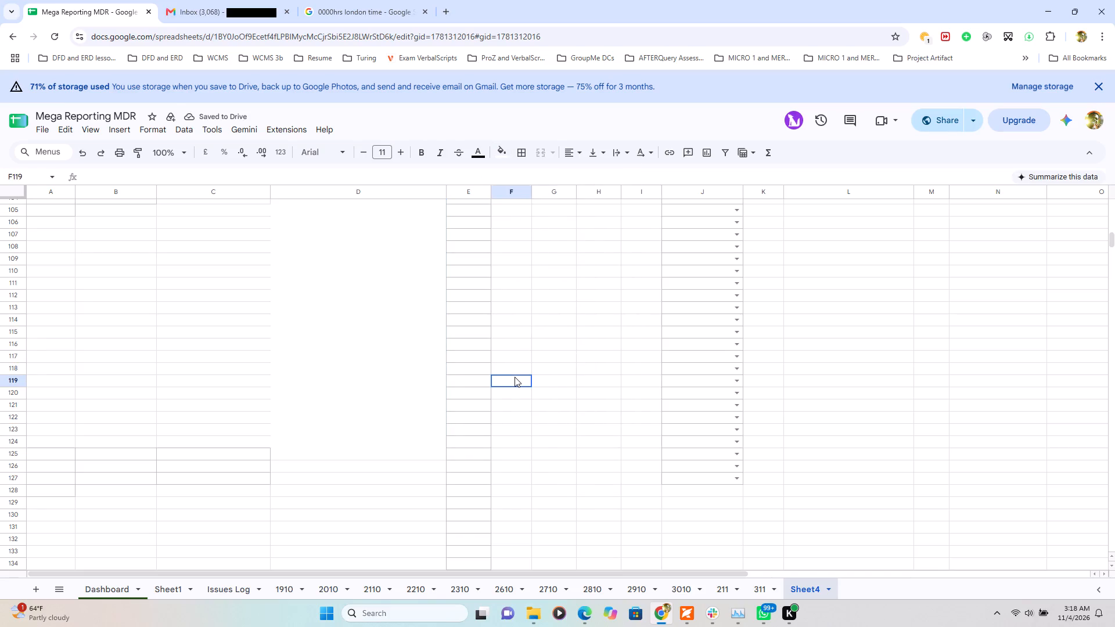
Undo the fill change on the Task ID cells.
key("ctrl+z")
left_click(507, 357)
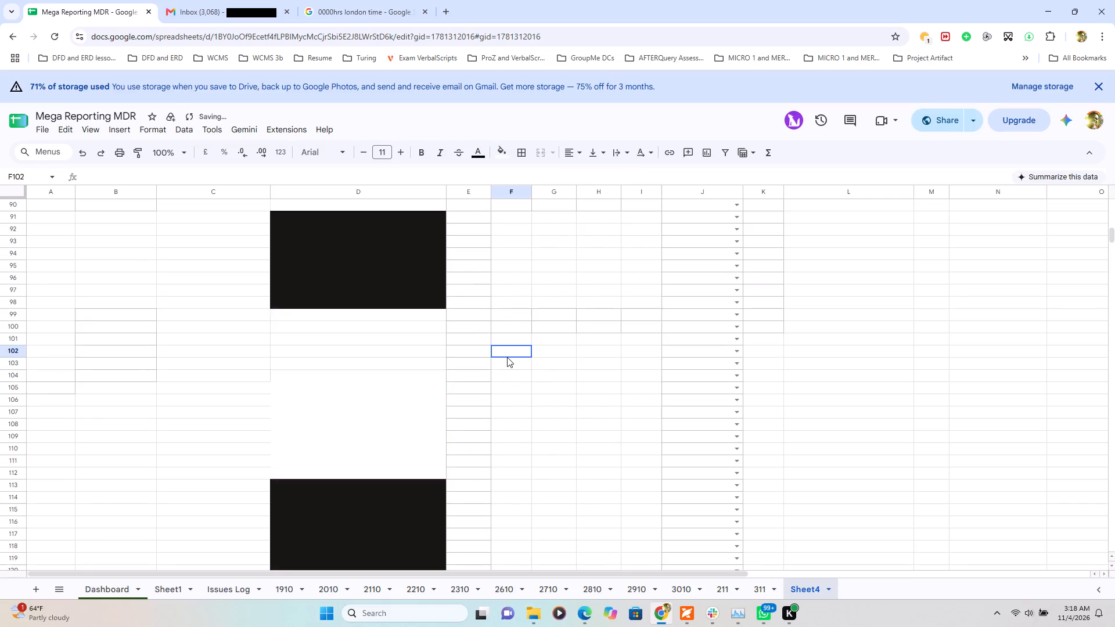
Examine the emptied rows and their borders and fills, from the dark Task ID cells back up to the header.
scroll(507, 357, "up", 3)
scroll(507, 357, "down", 1)
left_click(371, 417)
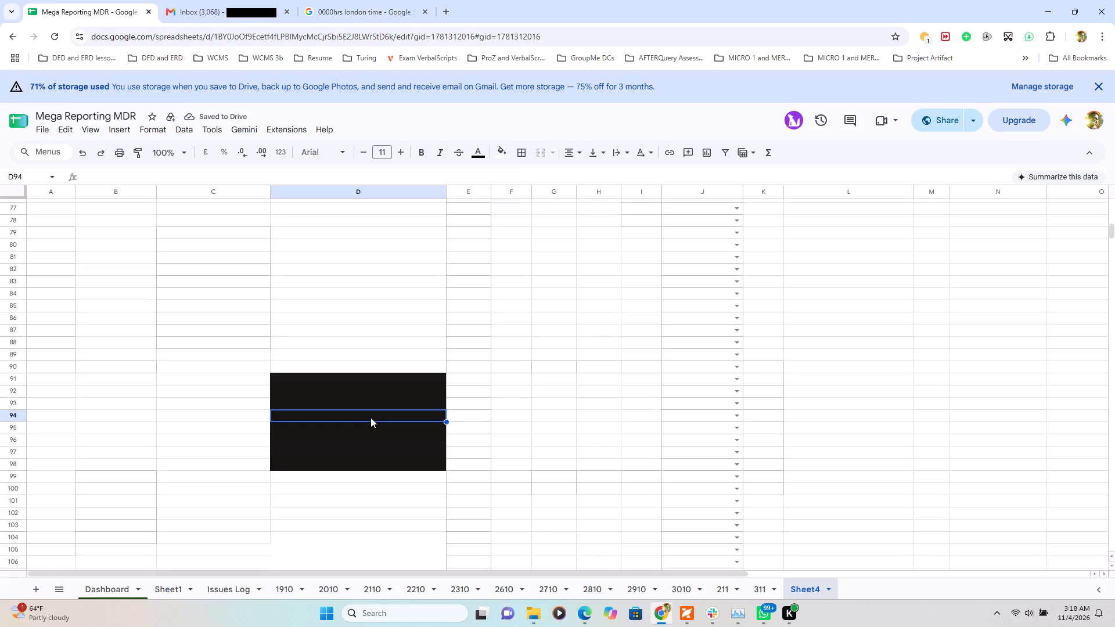
scroll(528, 326, "up", 9)
scroll(528, 326, "down", 4)
scroll(528, 326, "up", 2)
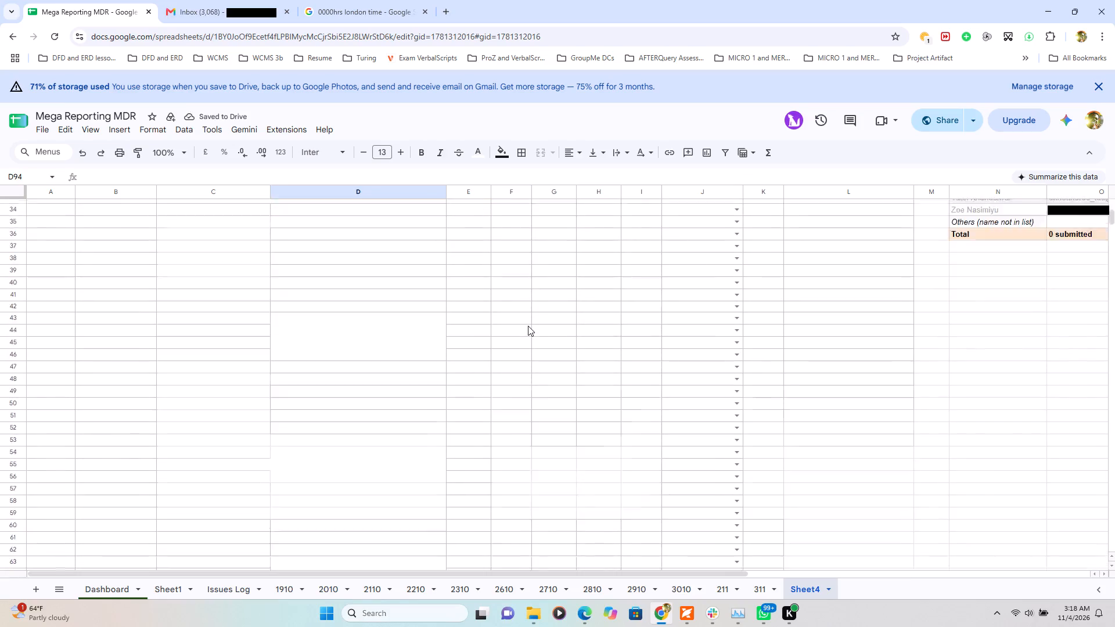
scroll(528, 326, "up", 3)
scroll(528, 326, "down", 1)
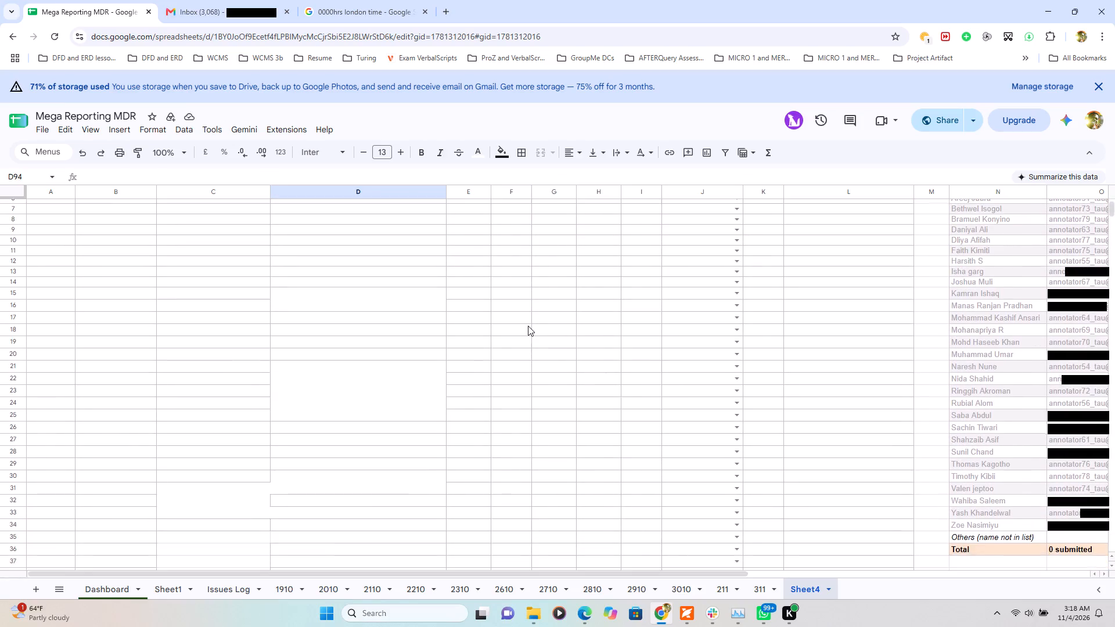
scroll(528, 326, "up", 1)
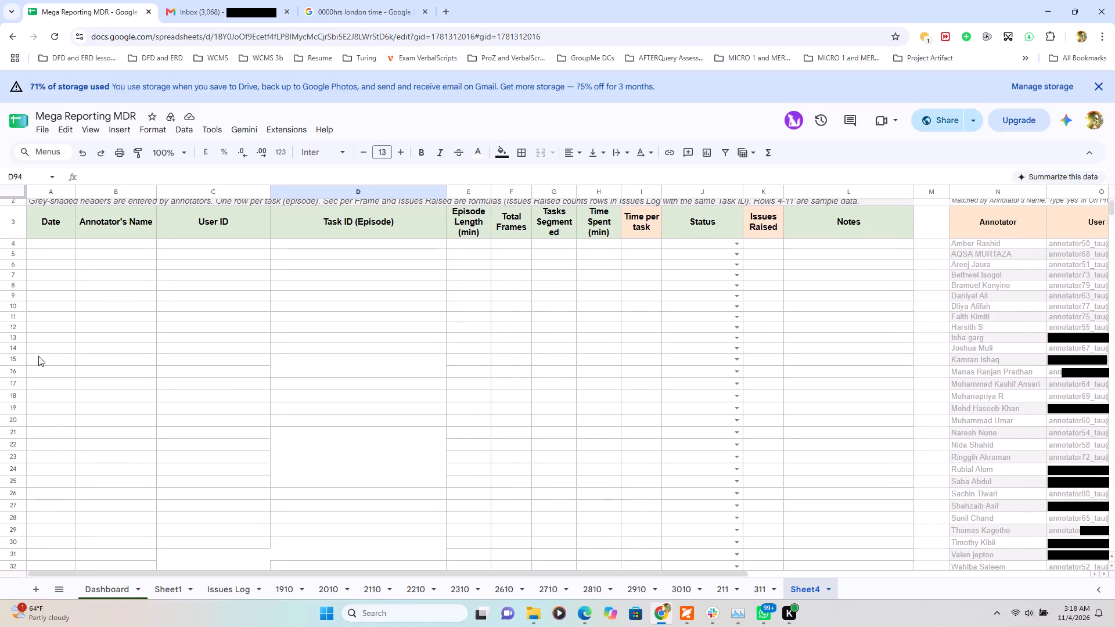
Clear the contents of row 15 from the Date column through the Notes column.
scroll(15, 357, "right", 1)
left_click(20, 354)
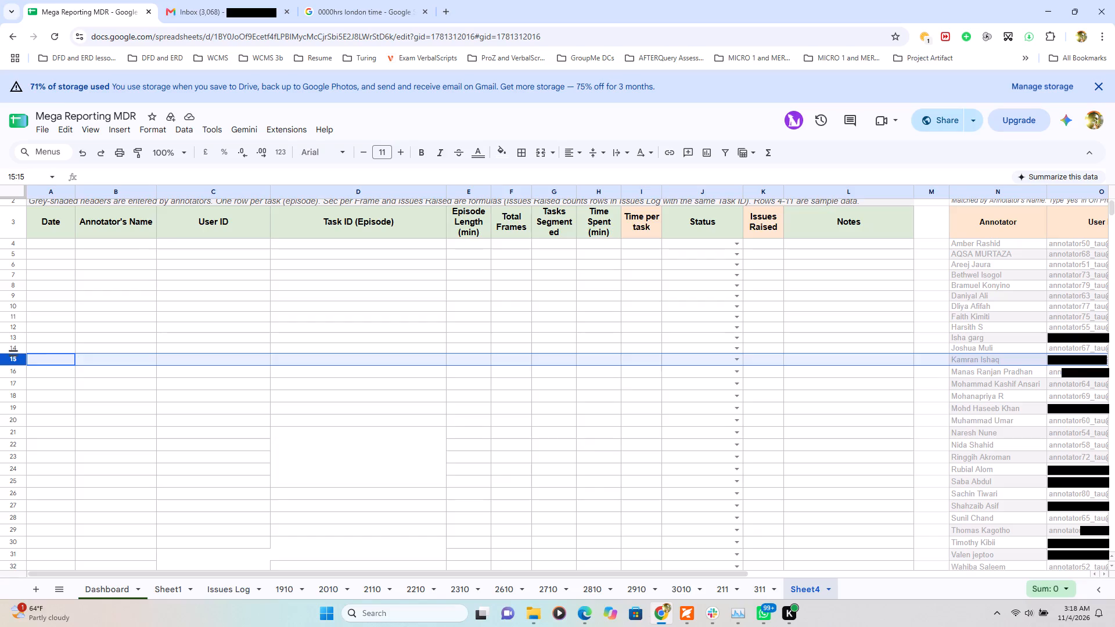
left_click(30, 371)
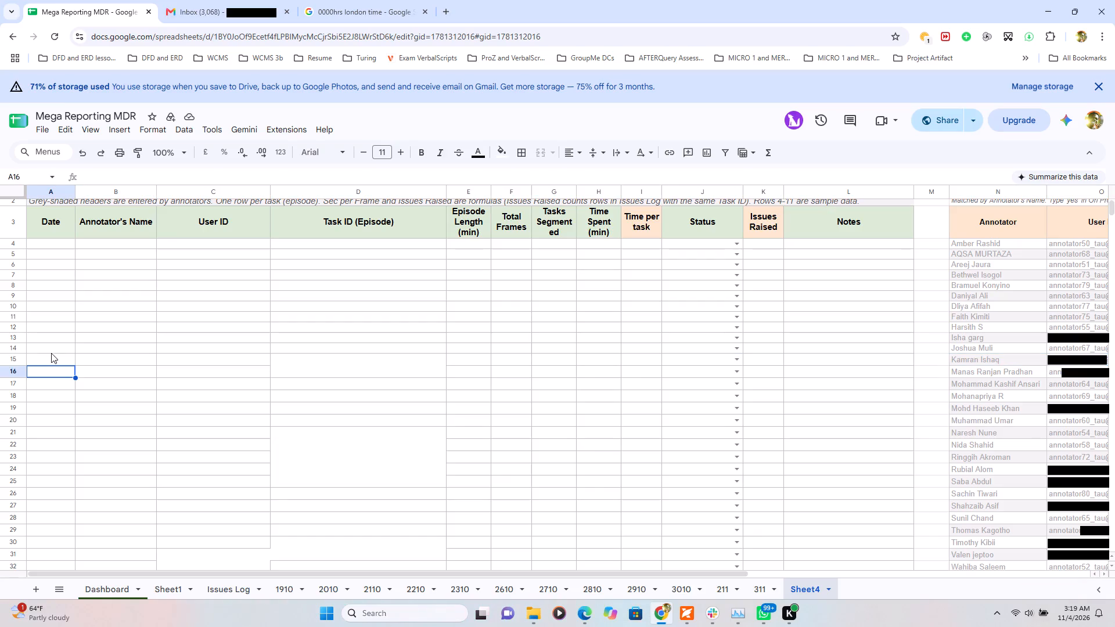
left_click_drag(43, 359, 399, 369)
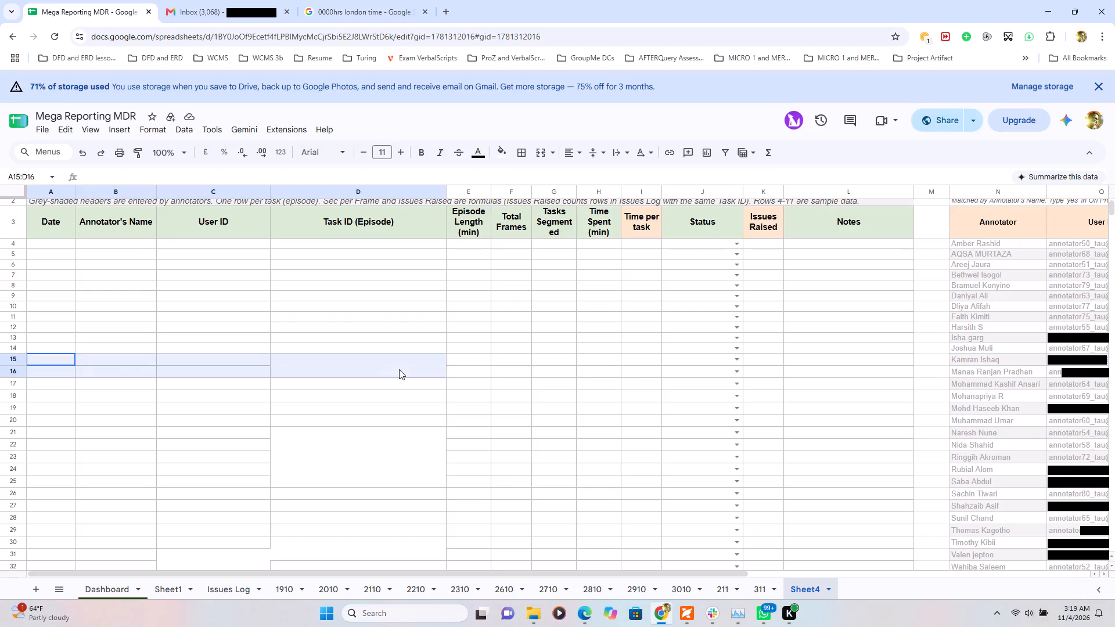
left_click_drag(399, 369, 912, 348)
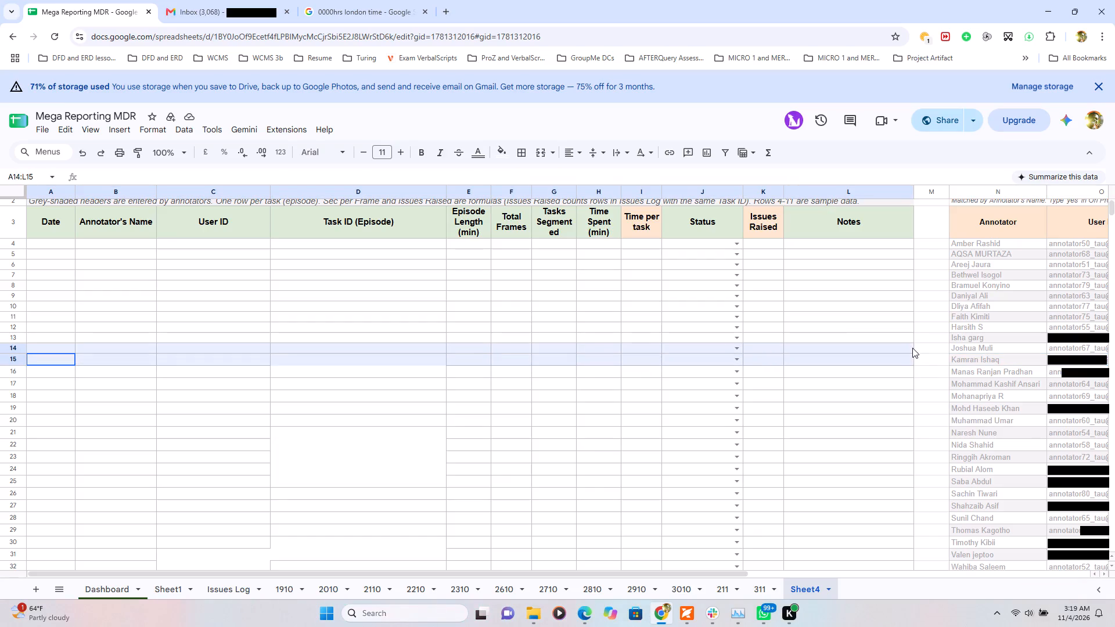
left_click_drag(912, 348, 911, 362)
key("BackSpace")
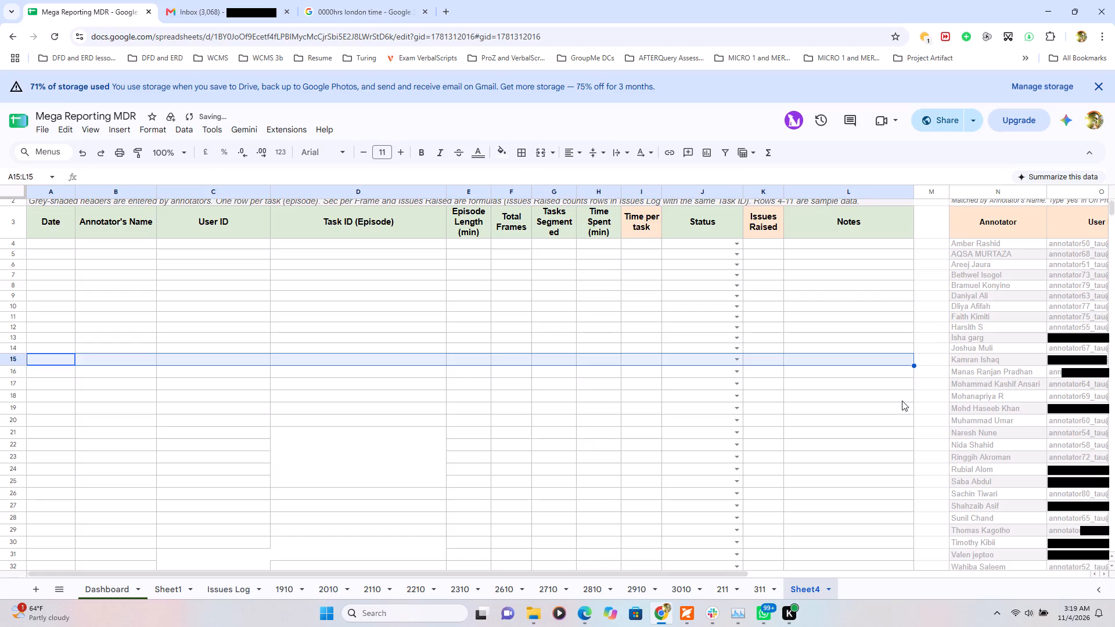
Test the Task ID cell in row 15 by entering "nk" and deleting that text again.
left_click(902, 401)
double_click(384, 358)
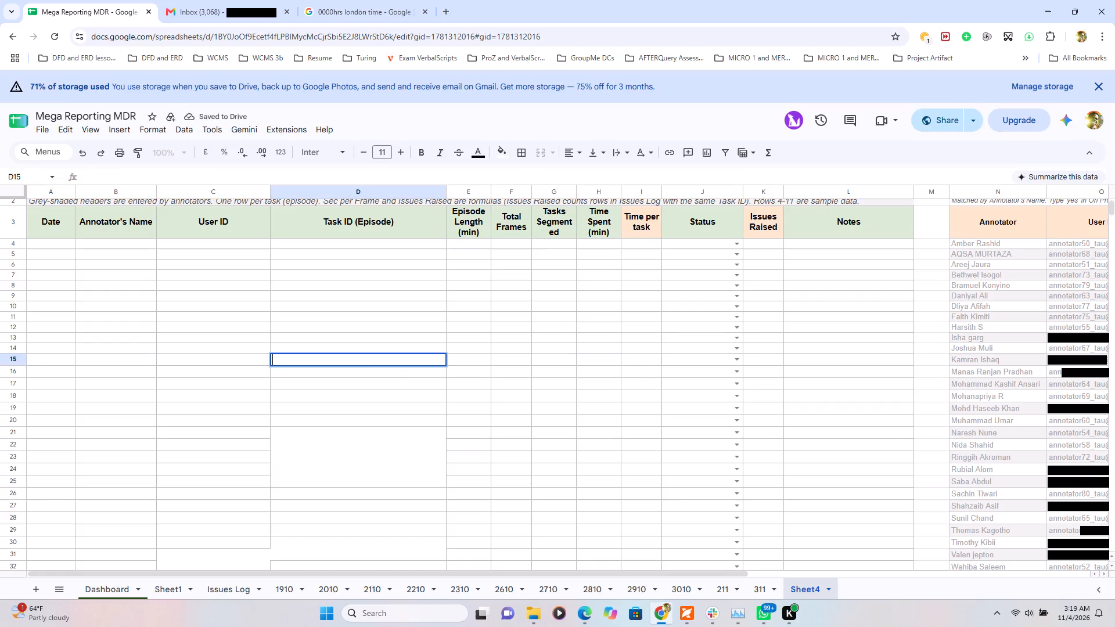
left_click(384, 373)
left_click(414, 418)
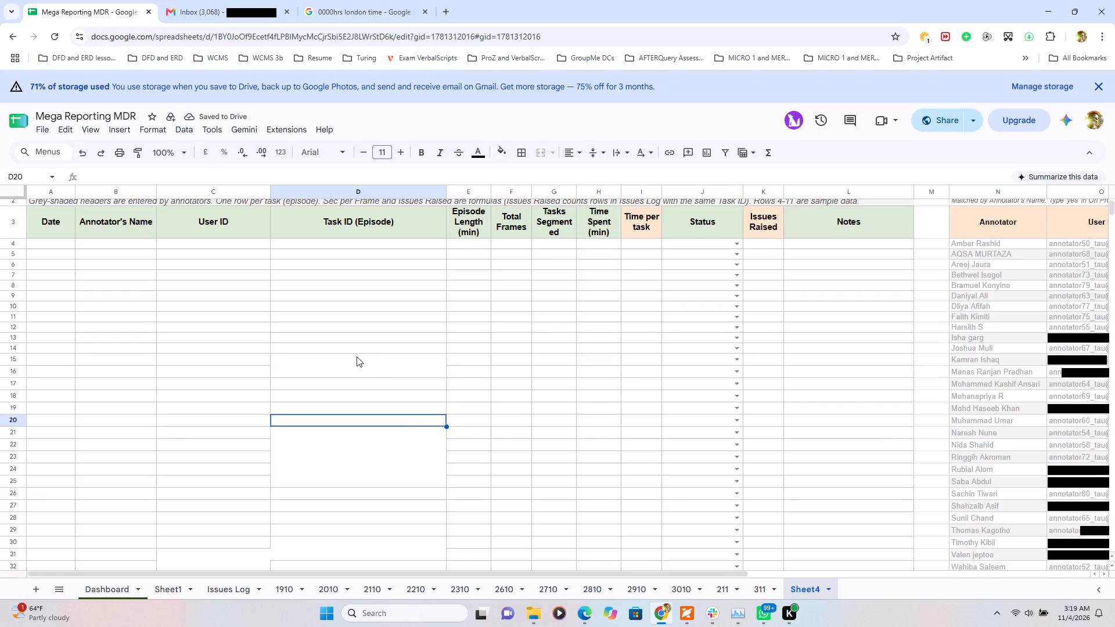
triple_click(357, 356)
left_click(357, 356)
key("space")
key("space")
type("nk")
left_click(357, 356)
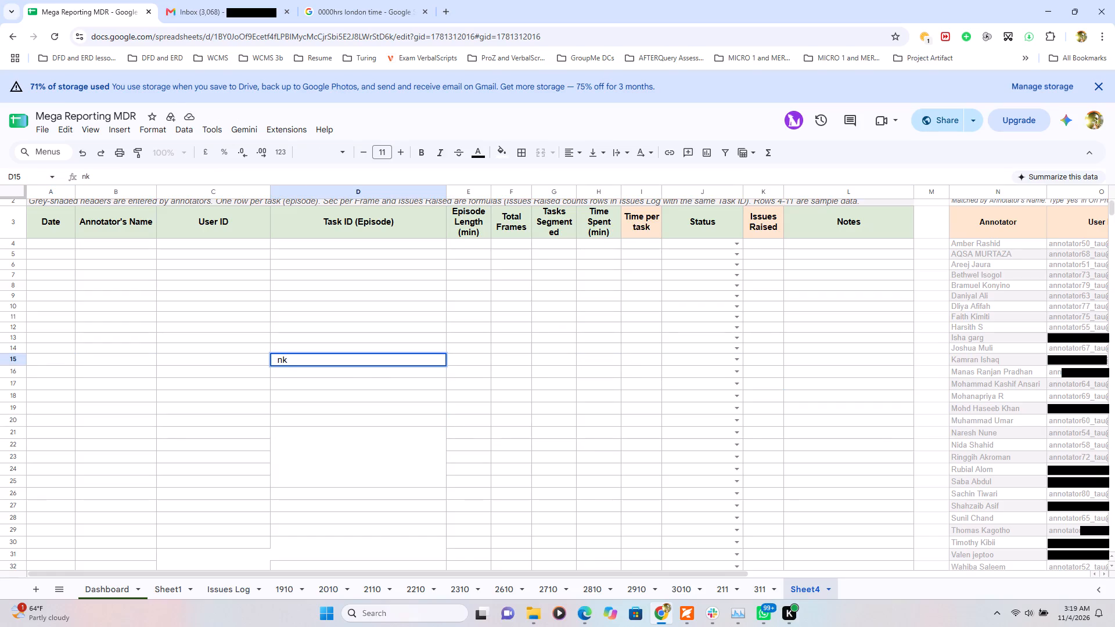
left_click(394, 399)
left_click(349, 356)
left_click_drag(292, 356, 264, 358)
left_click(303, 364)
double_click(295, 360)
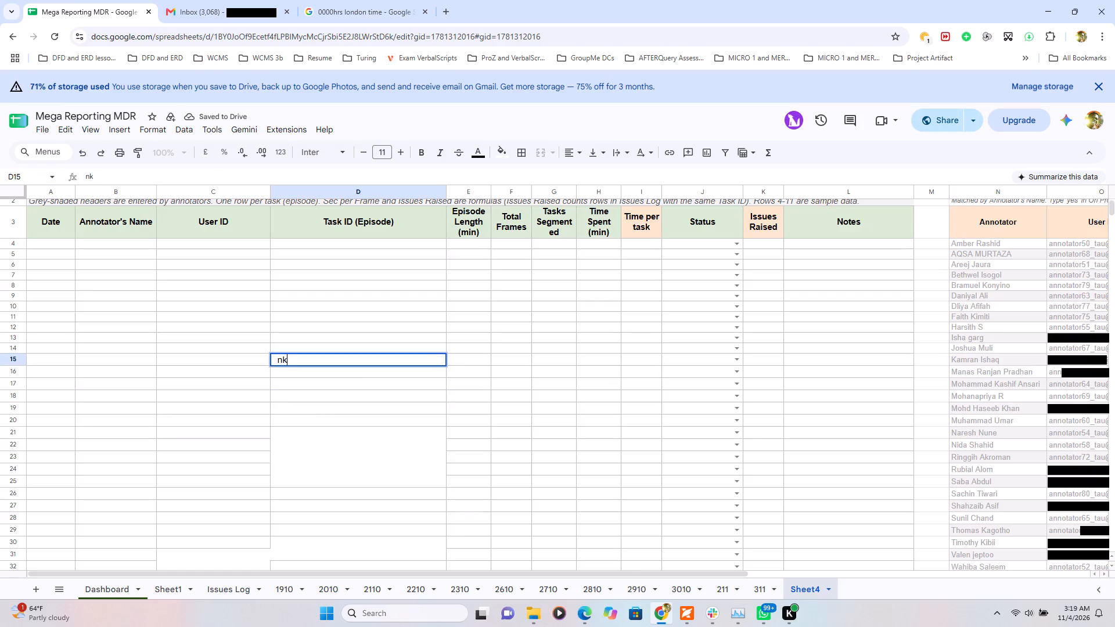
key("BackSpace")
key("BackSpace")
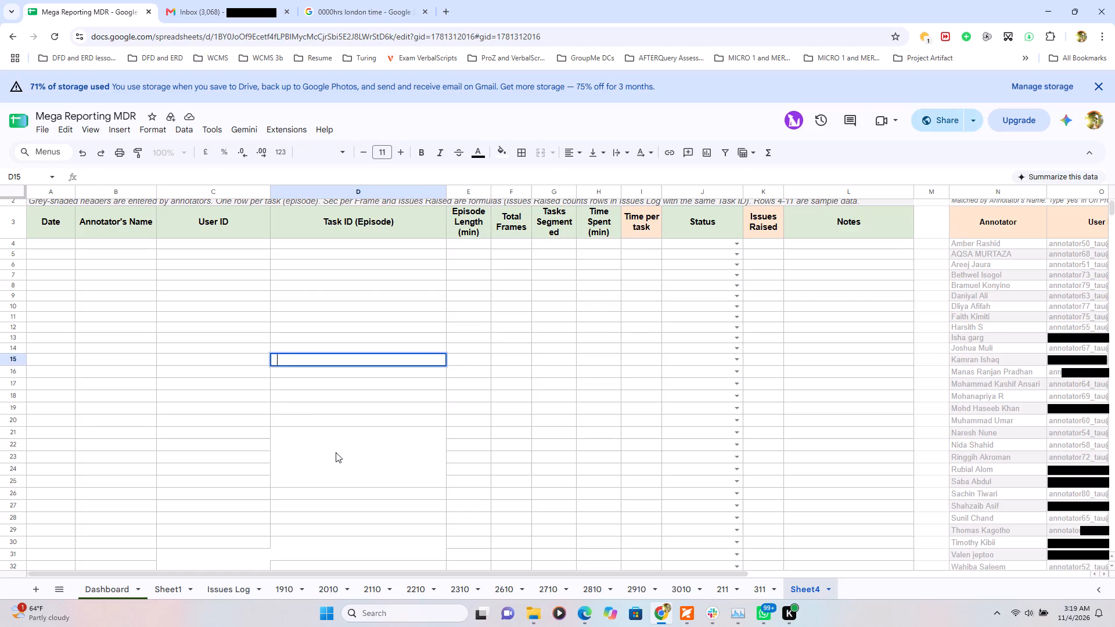
Examine Sheet4's emptied rows down past the dark Task ID cells, plus the Daily Summary by Annotator table beside them.
scroll(336, 452, "down", 4)
scroll(336, 452, "up", 1)
left_click(341, 442)
scroll(426, 416, "up", 5)
scroll(426, 416, "down", 8)
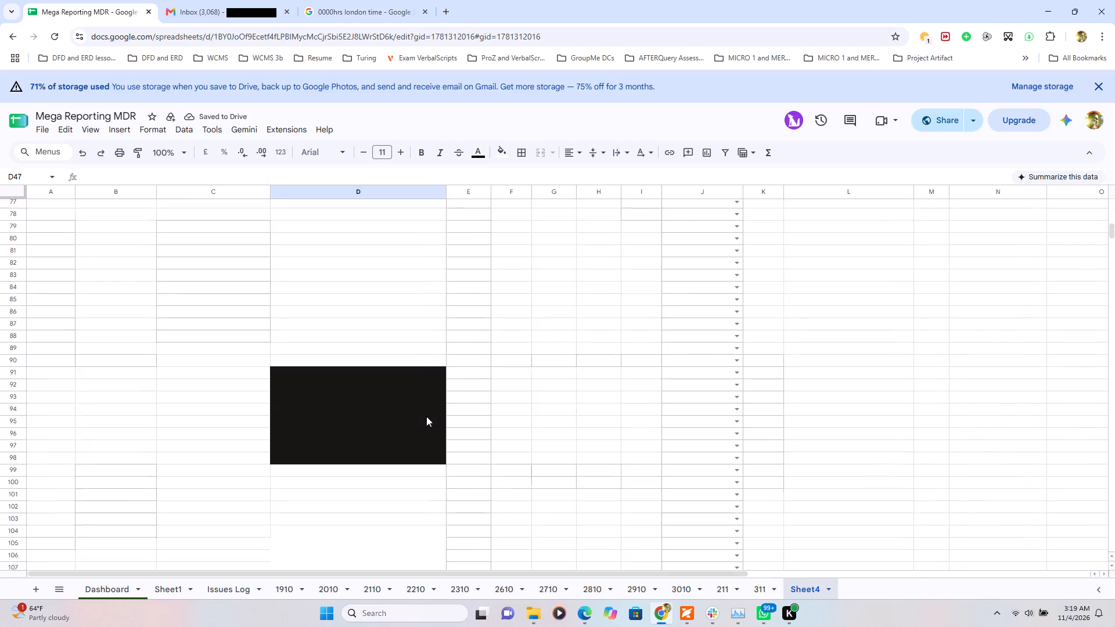
scroll(426, 416, "down", 13)
scroll(426, 416, "up", 6)
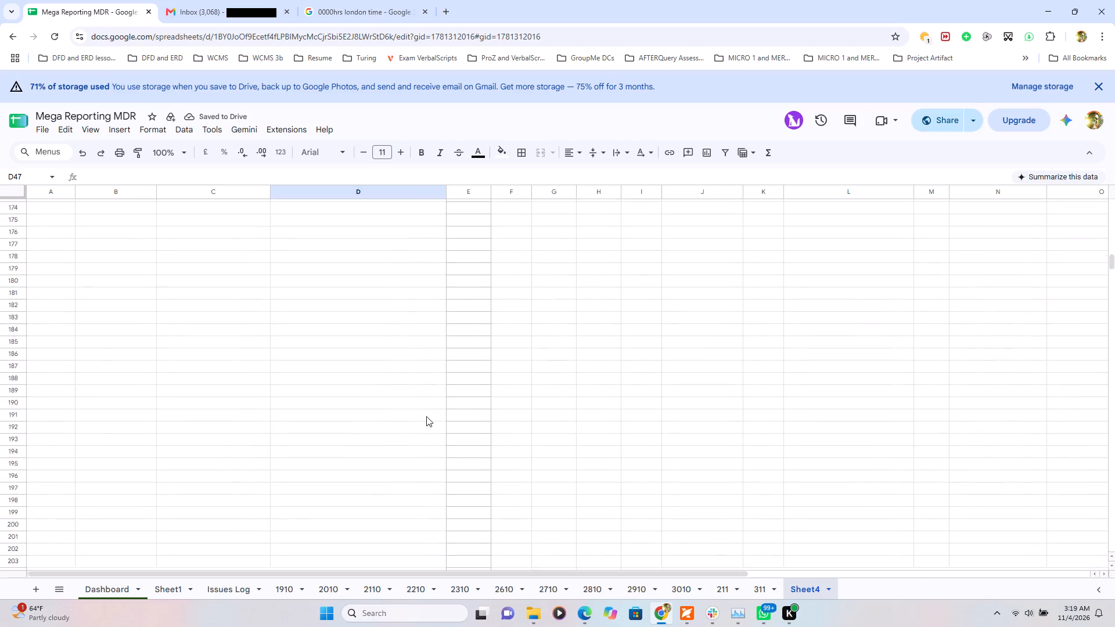
scroll(426, 416, "up", 17)
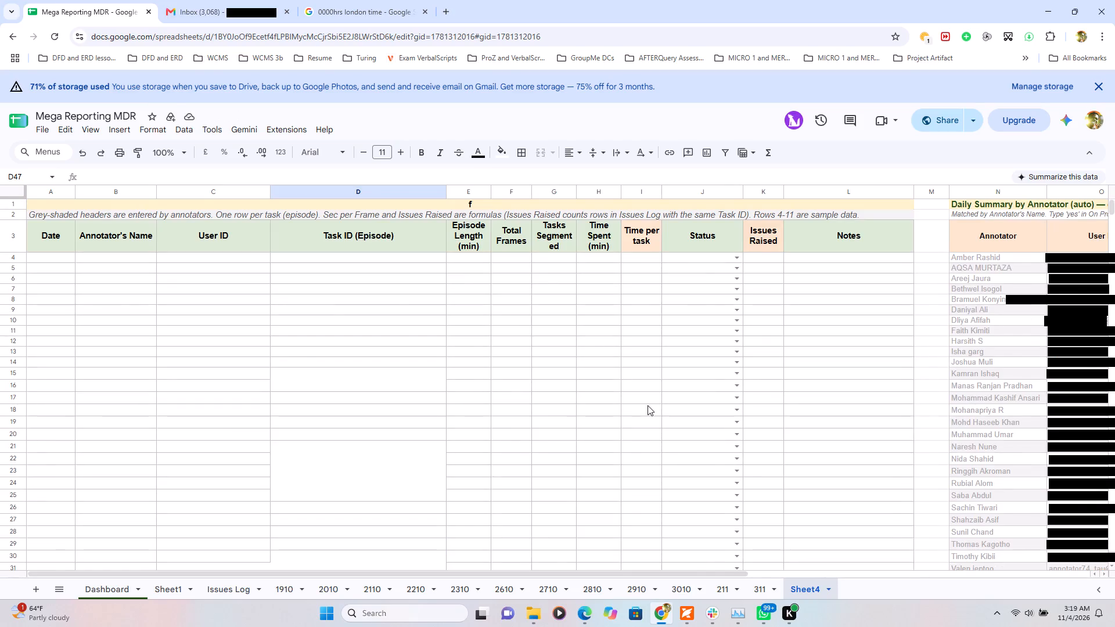
scroll(648, 405, "left", 4)
scroll(581, 414, "left", 1)
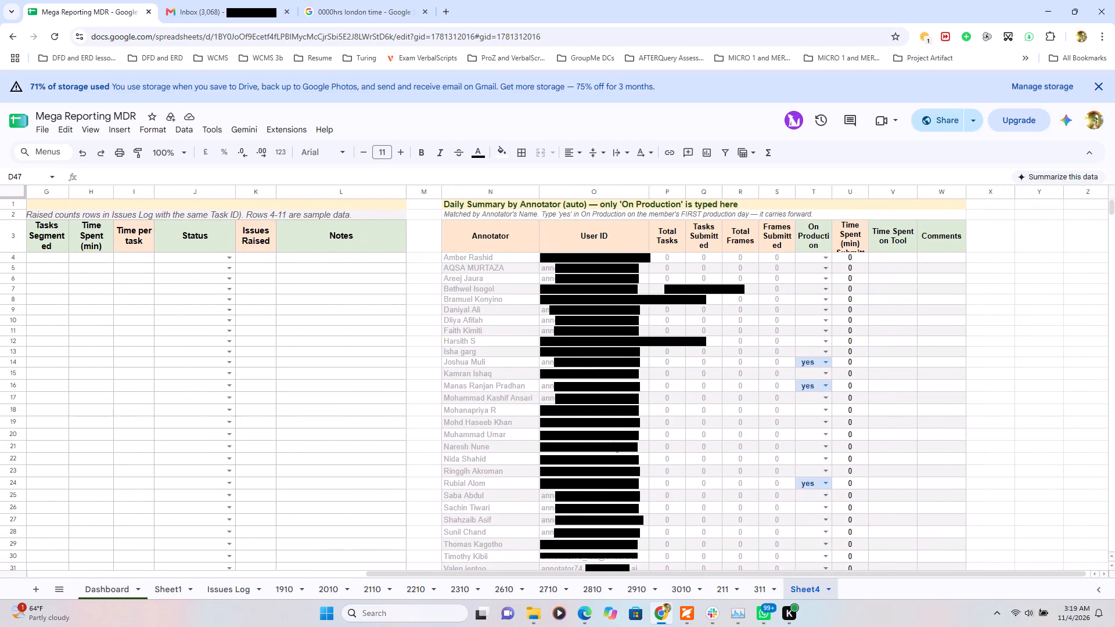
Compare the On Production entries in the 311 sheet's Daily Summary with those in Sheet4.
left_click(762, 589)
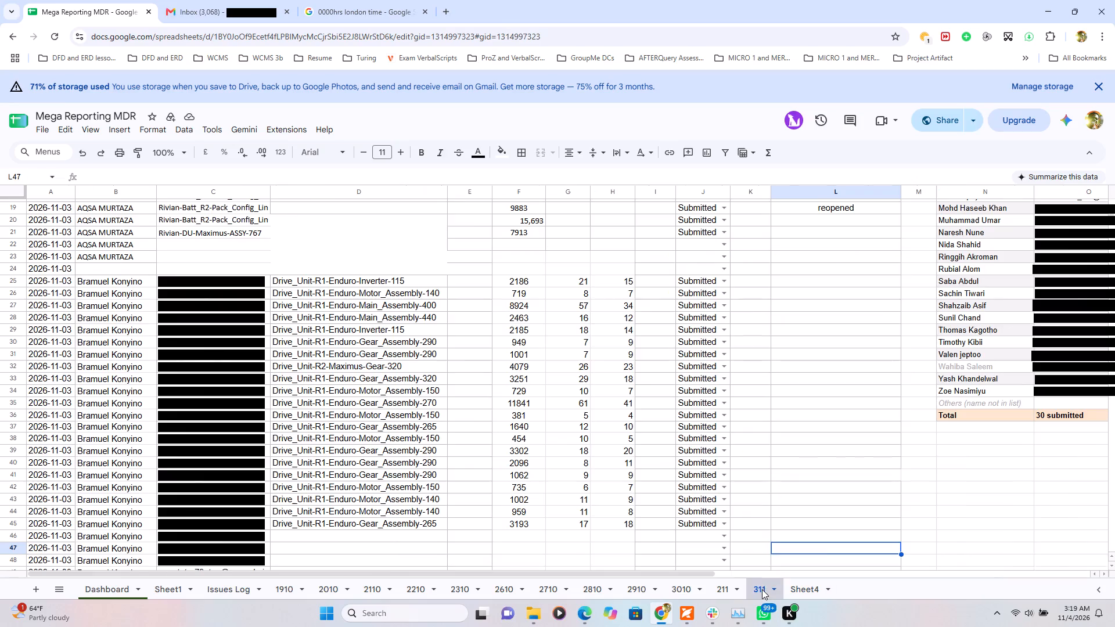
scroll(880, 501, "up", 3)
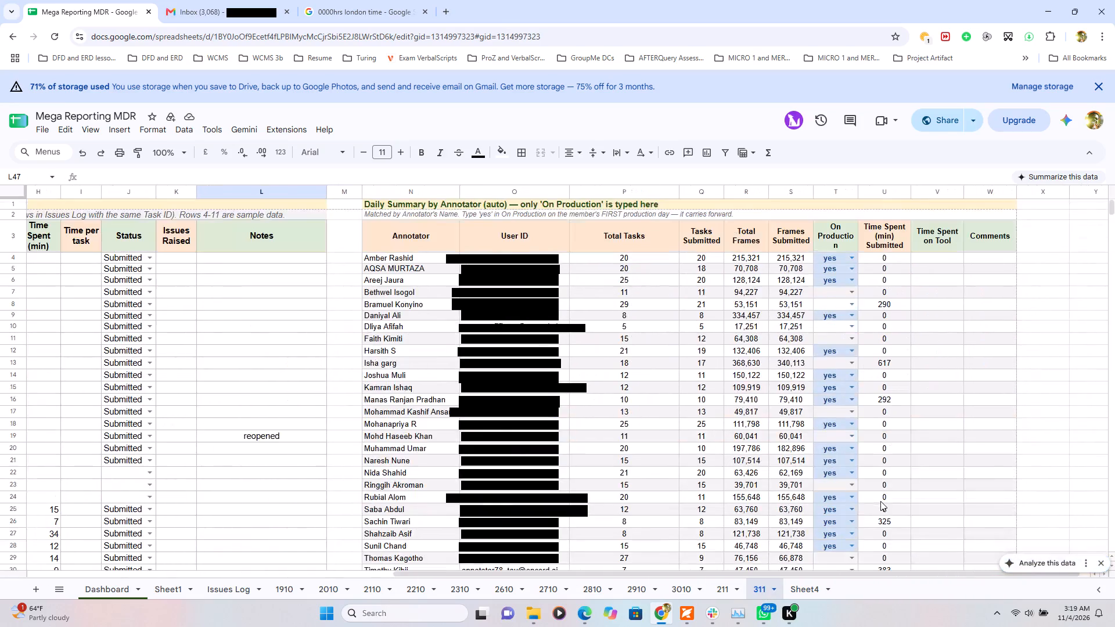
scroll(880, 501, "up", 2)
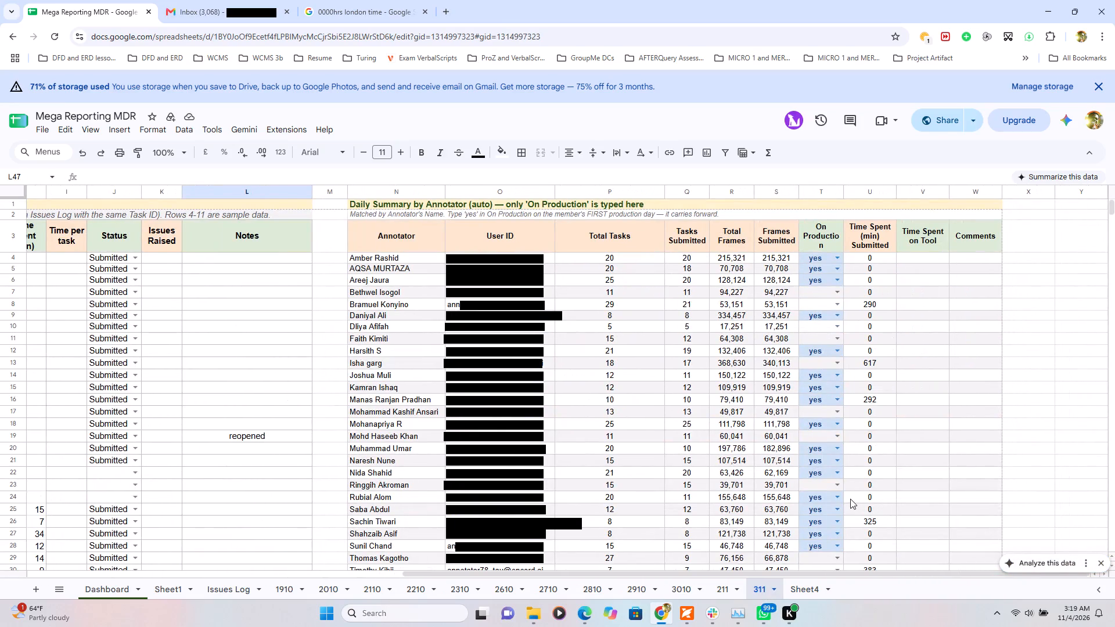
left_click(795, 589)
left_click(824, 261)
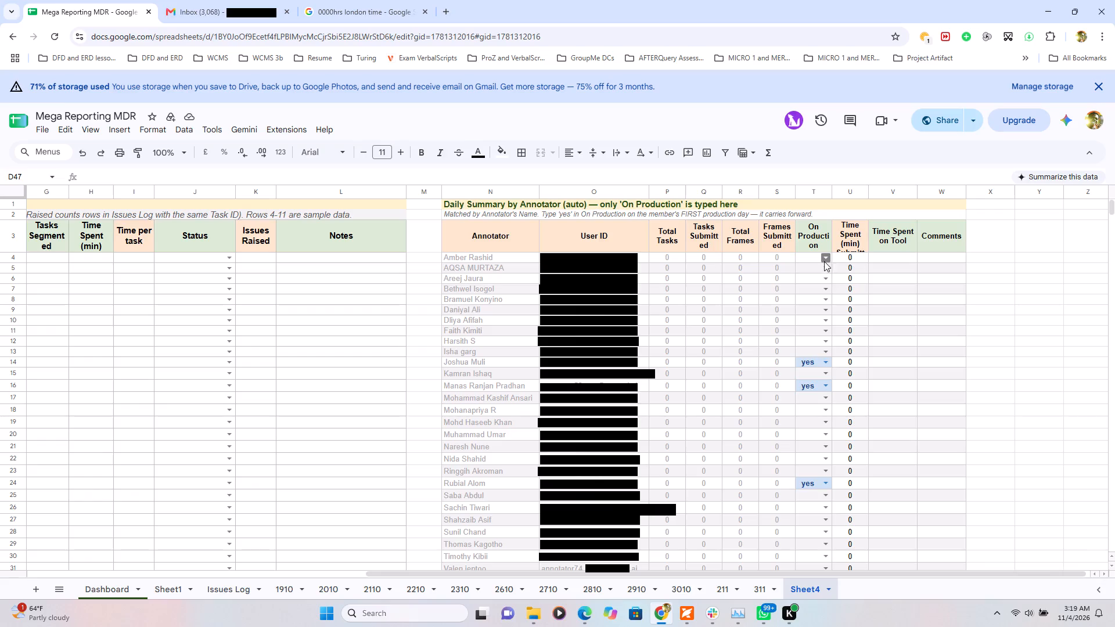
Copy the Daily Summary by Annotator table, N1:W36 from title through Total row, from the 311 sheet and return to Sheet4.
left_click(760, 590)
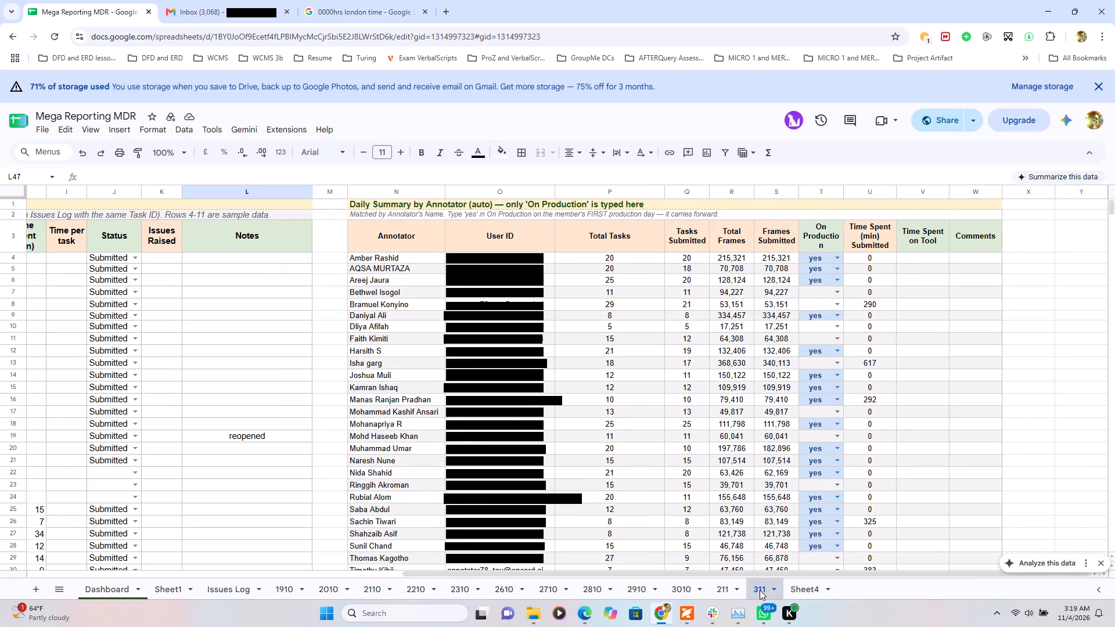
scroll(773, 408, "down", 2)
scroll(773, 408, "up", 1)
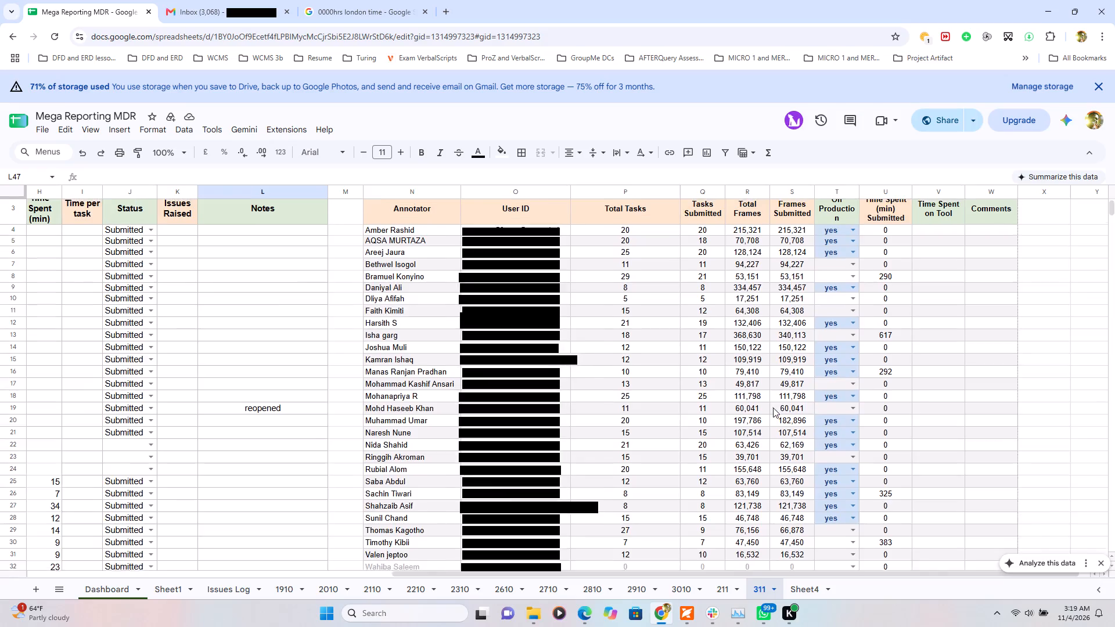
scroll(773, 408, "up", 1)
scroll(773, 408, "left", 2)
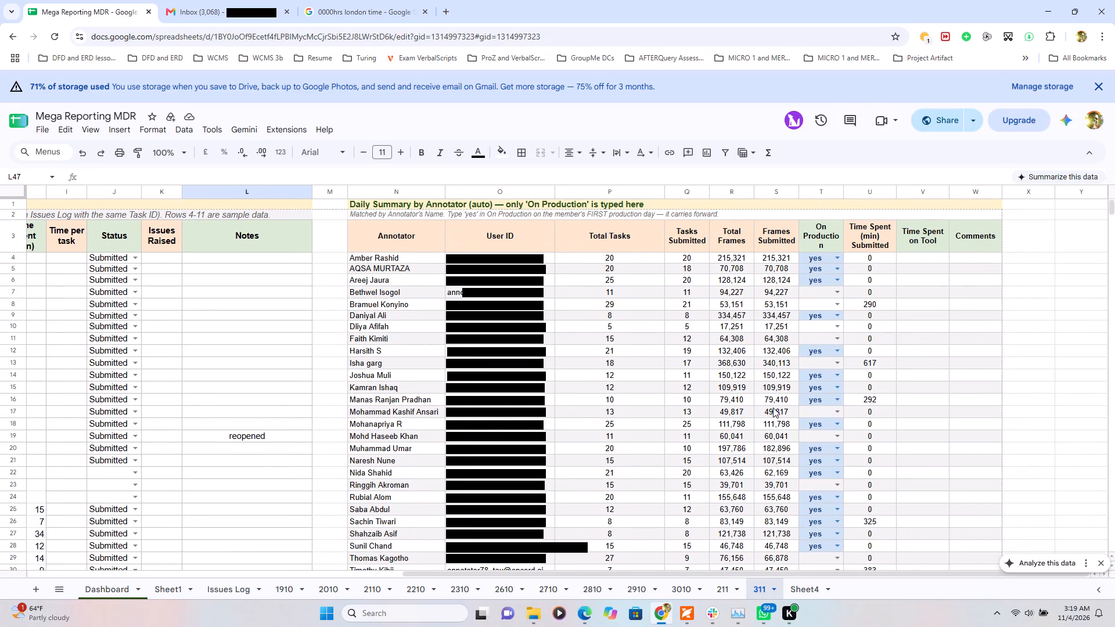
left_click_drag(353, 200, 685, 574)
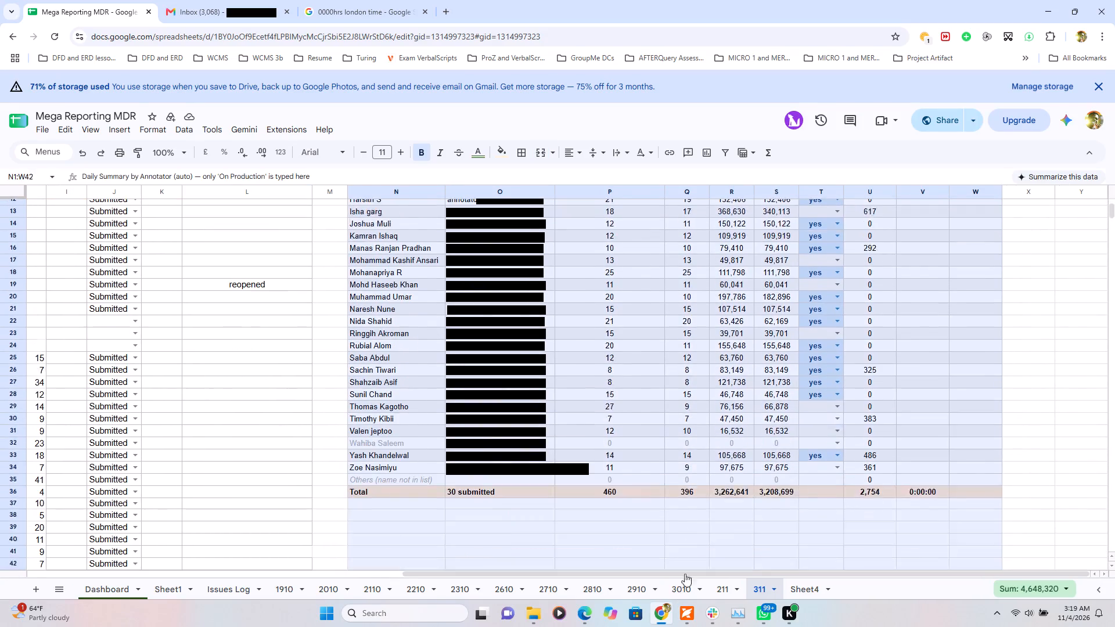
left_click_drag(685, 574, 906, 473)
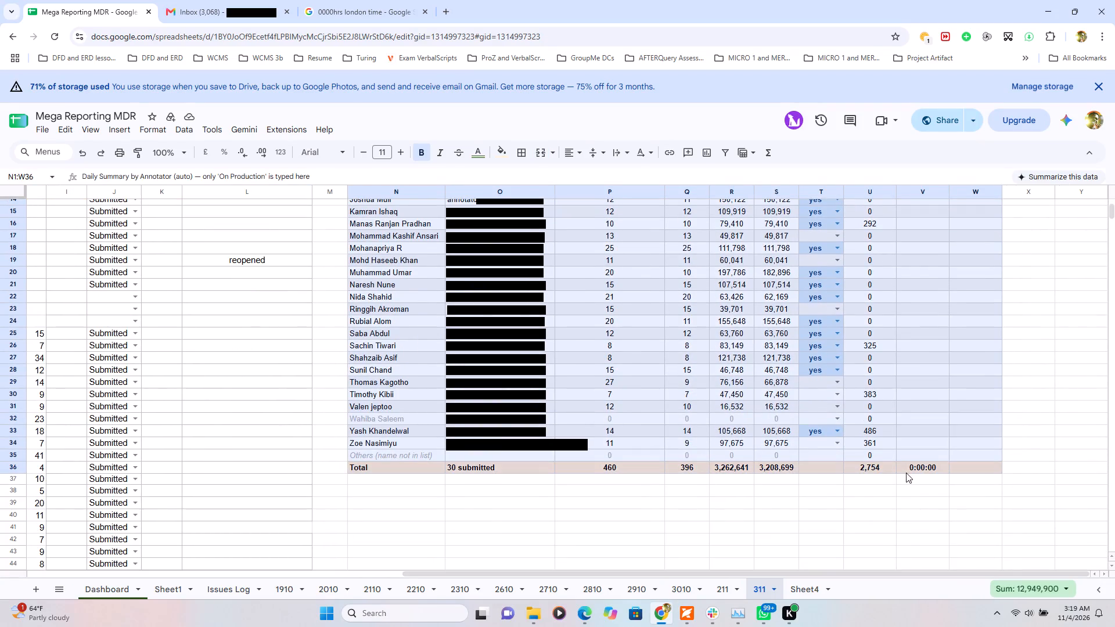
right_click(717, 321)
left_click(750, 199)
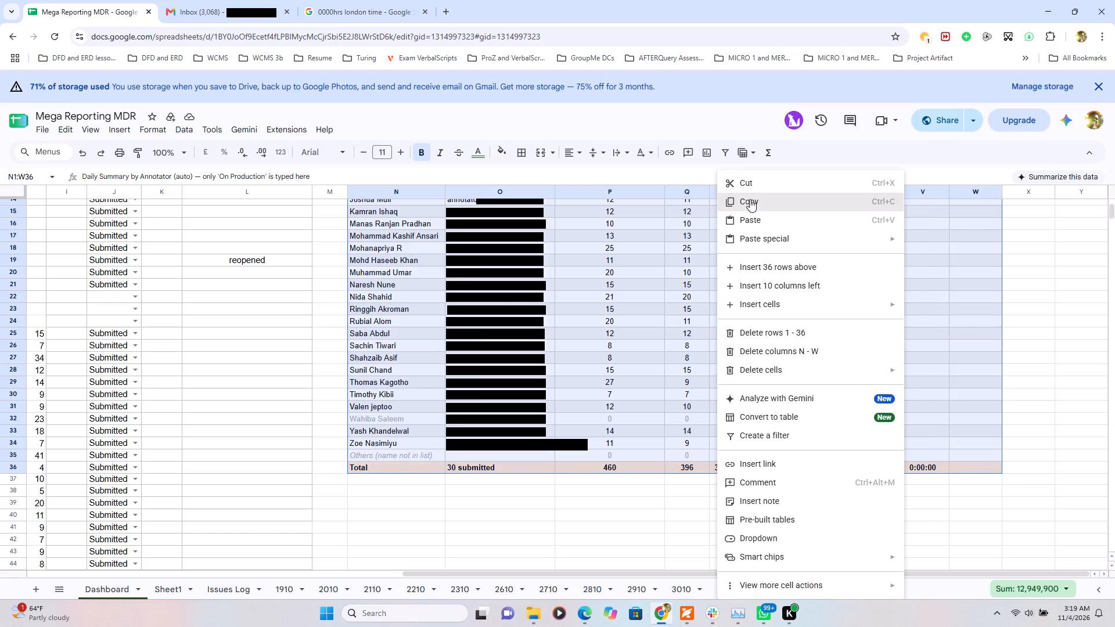
left_click(806, 597)
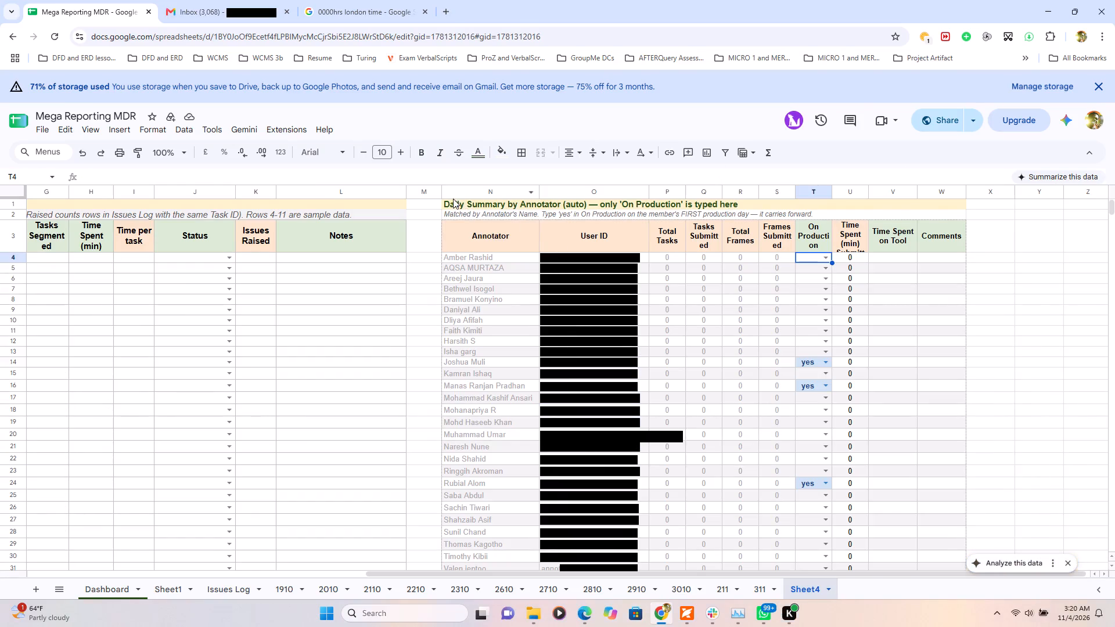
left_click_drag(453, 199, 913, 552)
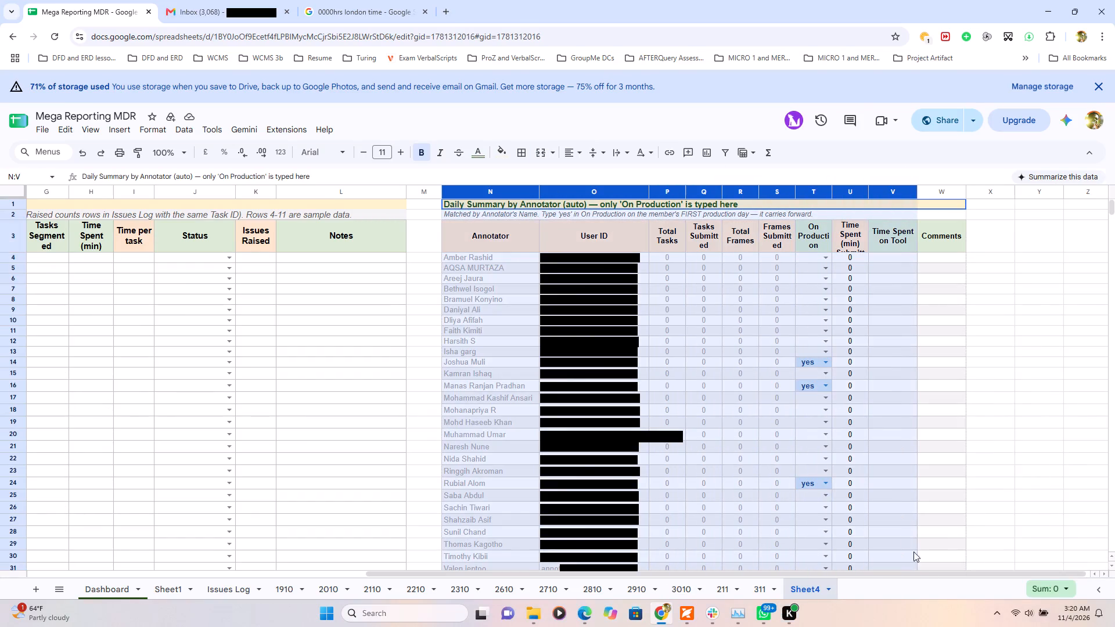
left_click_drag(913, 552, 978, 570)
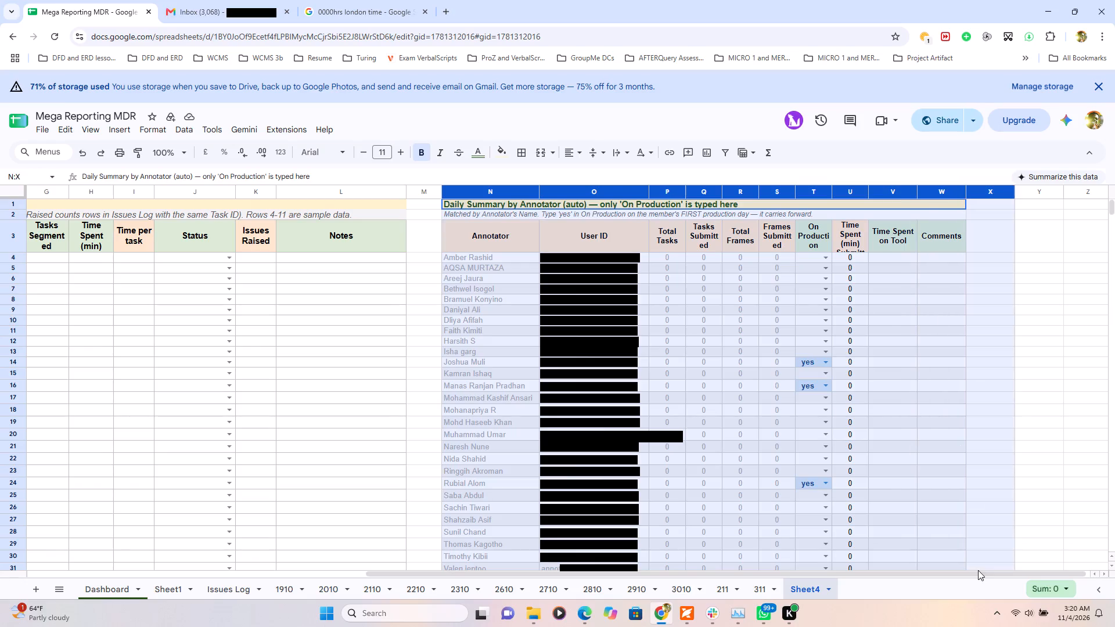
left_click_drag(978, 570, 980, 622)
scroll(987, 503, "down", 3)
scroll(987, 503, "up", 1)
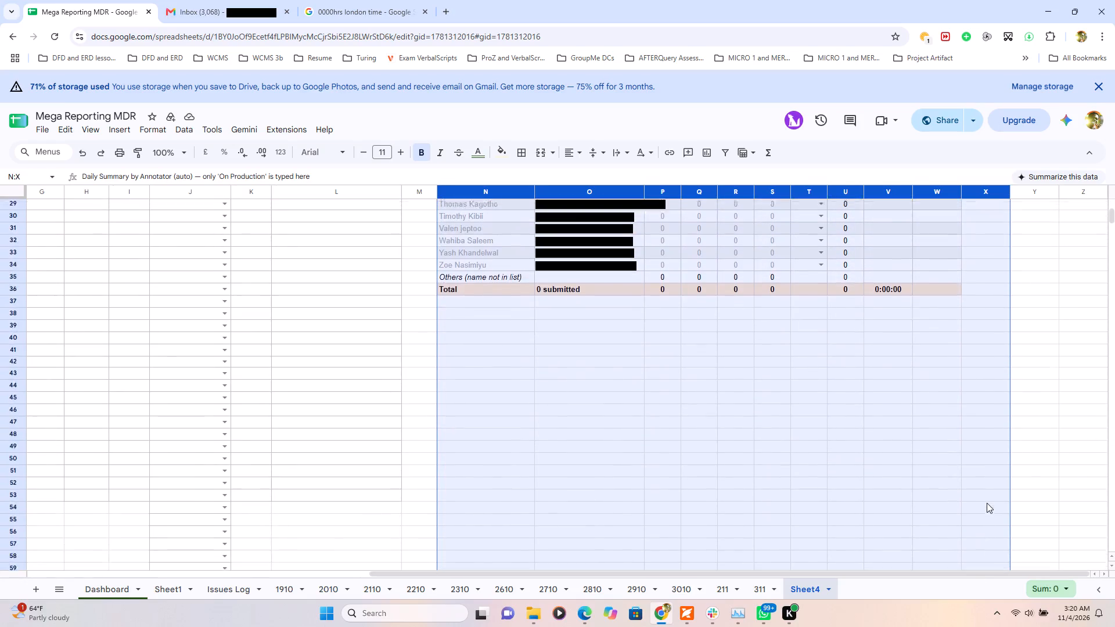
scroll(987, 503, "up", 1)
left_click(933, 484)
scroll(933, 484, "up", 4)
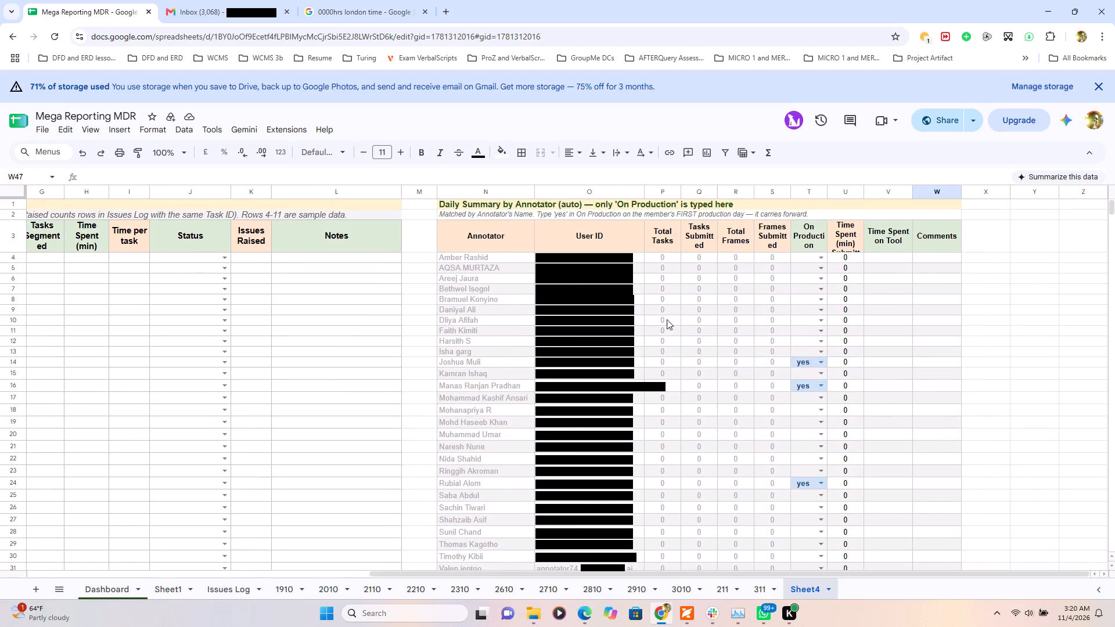
Paste the copied 311 summary over Sheet4's Daily Summary by Annotator table, starting at N1.
left_click_drag(443, 201, 538, 347)
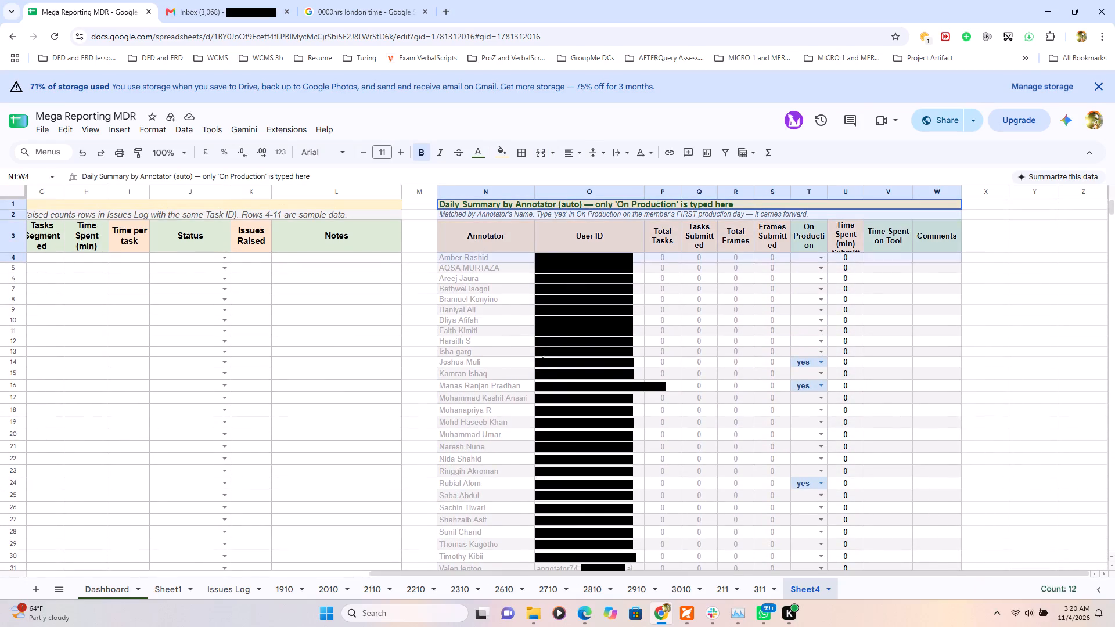
left_click_drag(538, 347, 722, 325)
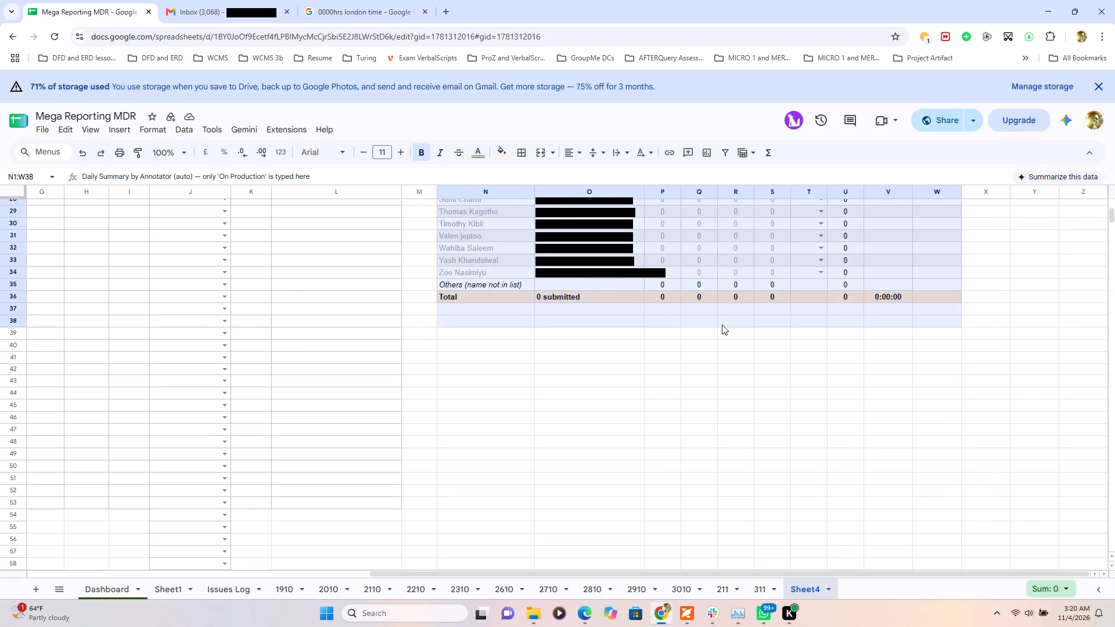
left_click_drag(722, 325, 830, 309)
right_click(741, 255)
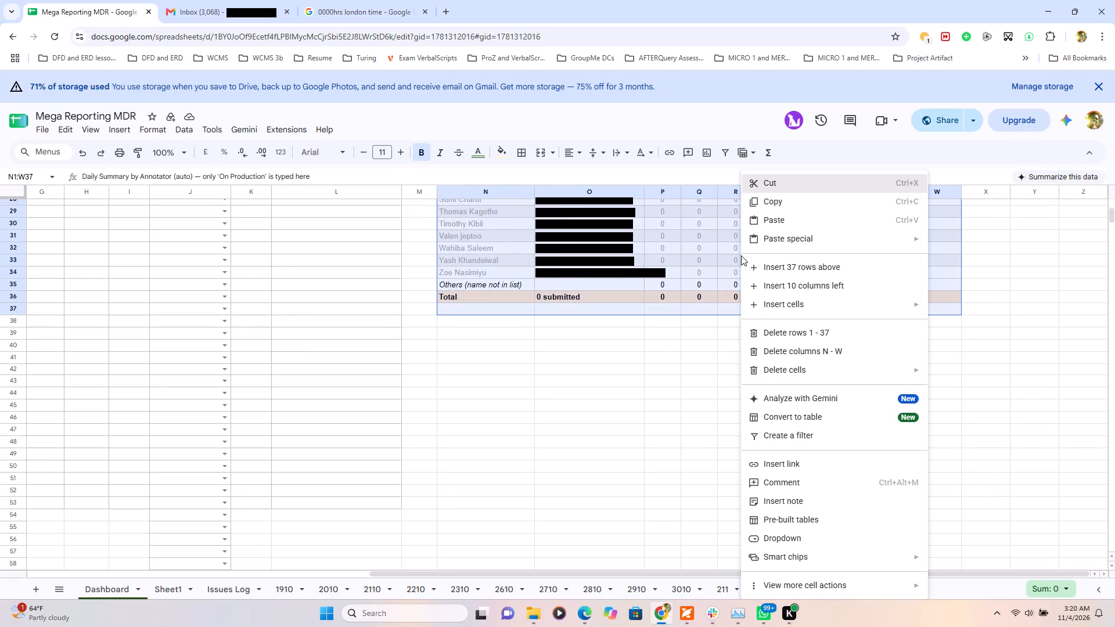
left_click(784, 222)
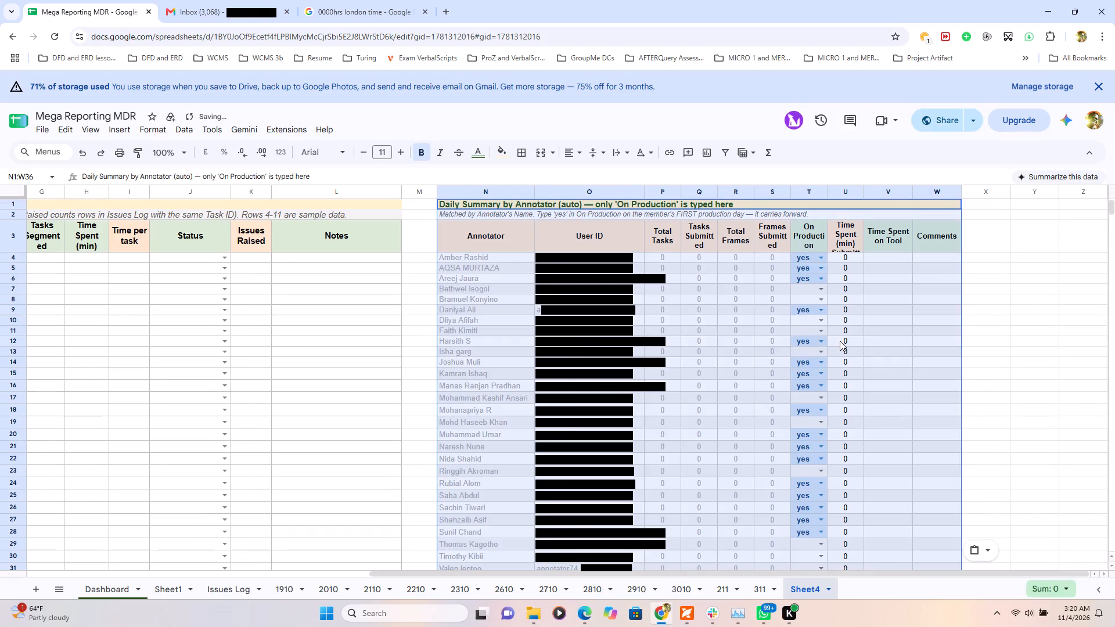
left_click(1067, 311)
scroll(858, 333, "up", 1)
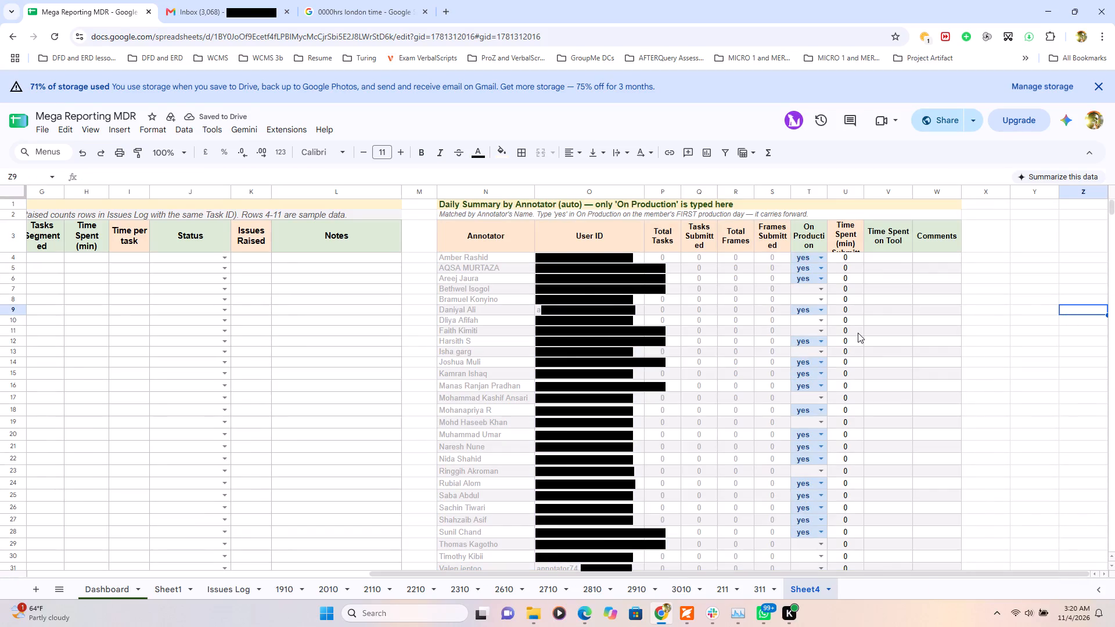
Check the pasted summary's headers and rows, and review the borders, fills and dropdowns of the emptied rows in Sheet4.
left_click(843, 247)
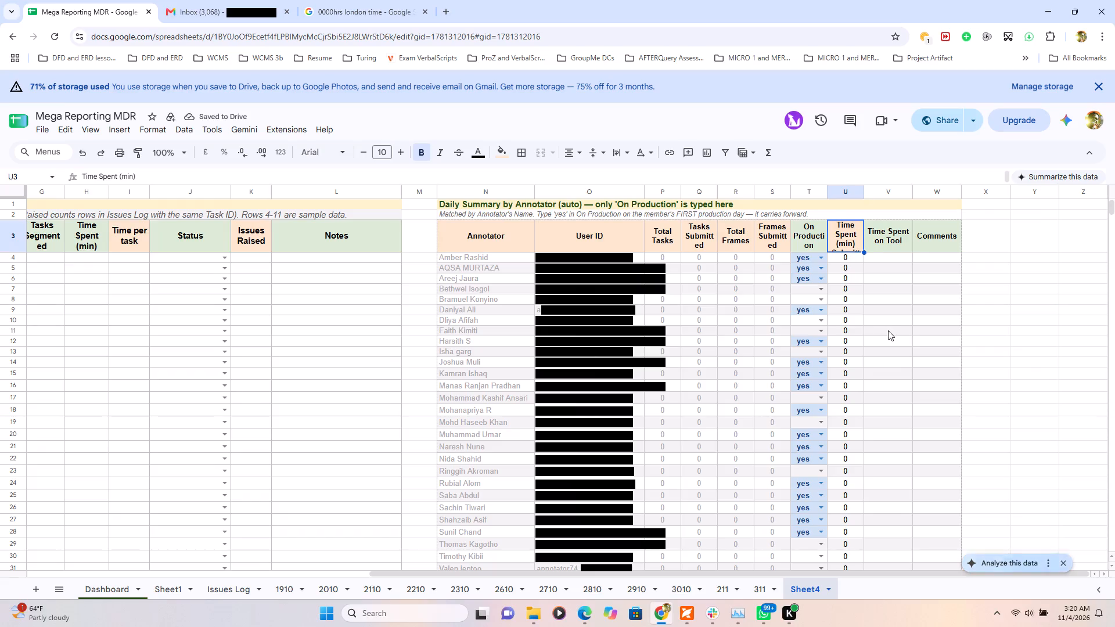
left_click(888, 330)
scroll(708, 460, "down", 1)
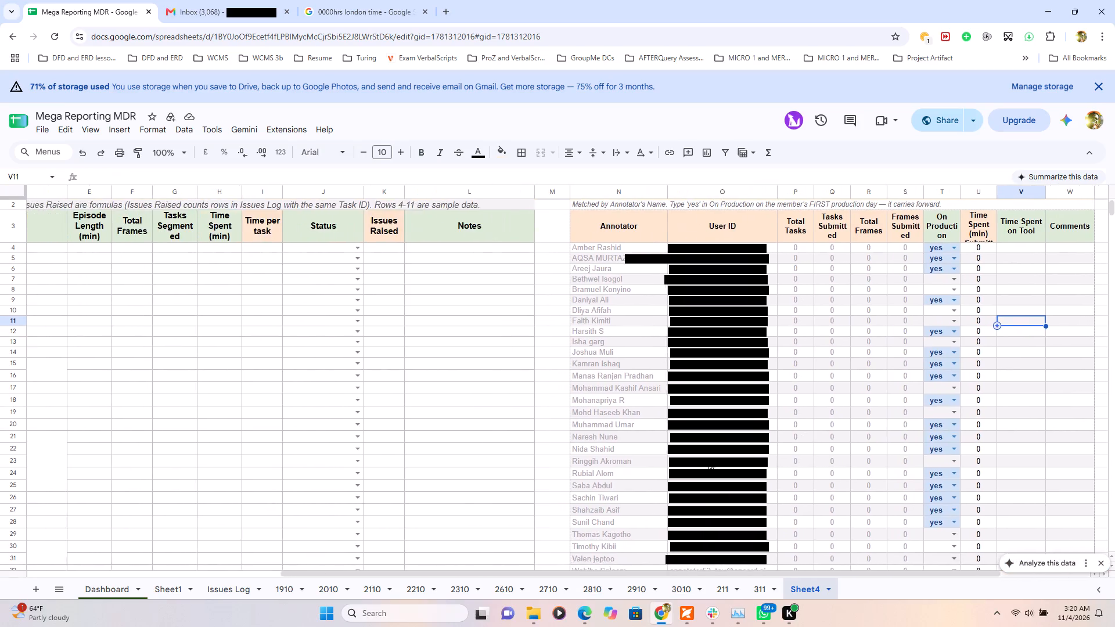
scroll(708, 460, "down", 1)
scroll(708, 460, "left", 1)
scroll(708, 460, "up", 2)
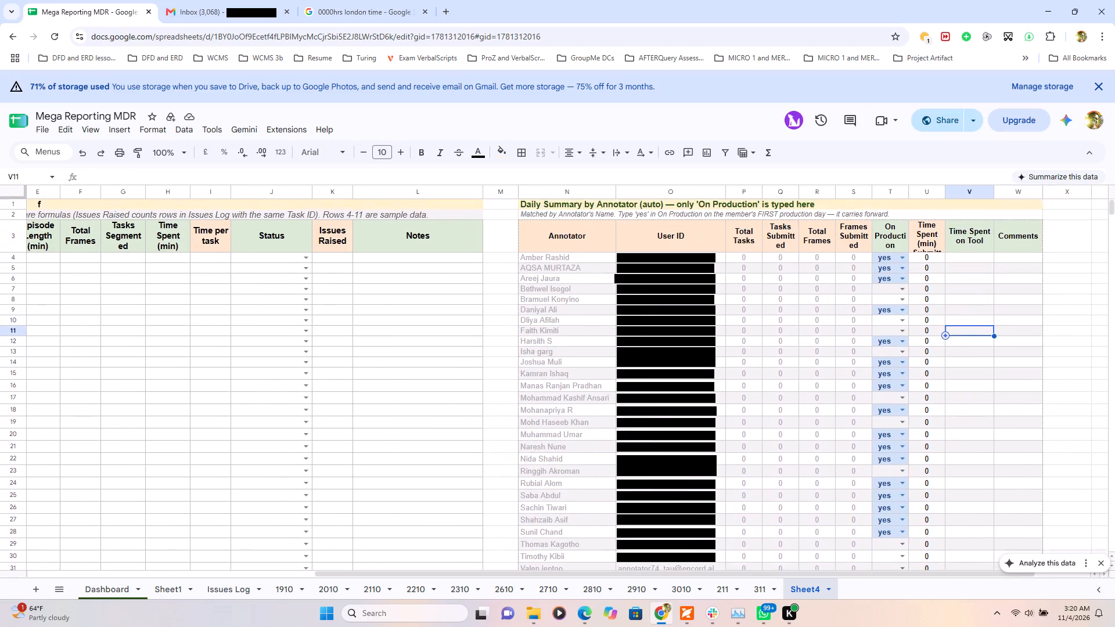
scroll(708, 460, "up", 1)
scroll(708, 460, "down", 5)
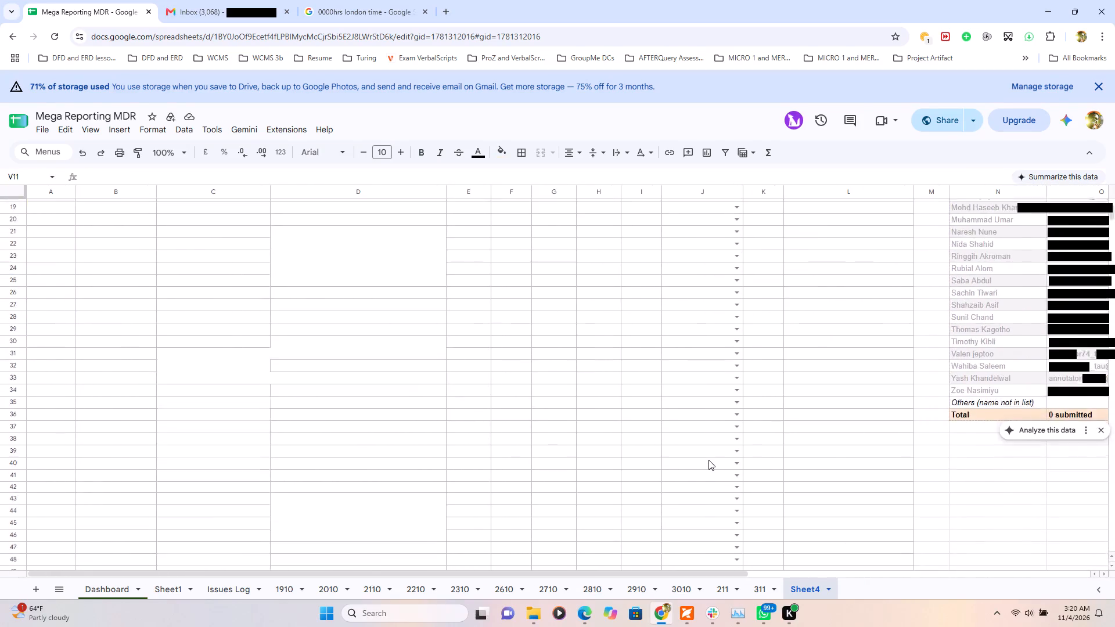
scroll(708, 460, "down", 17)
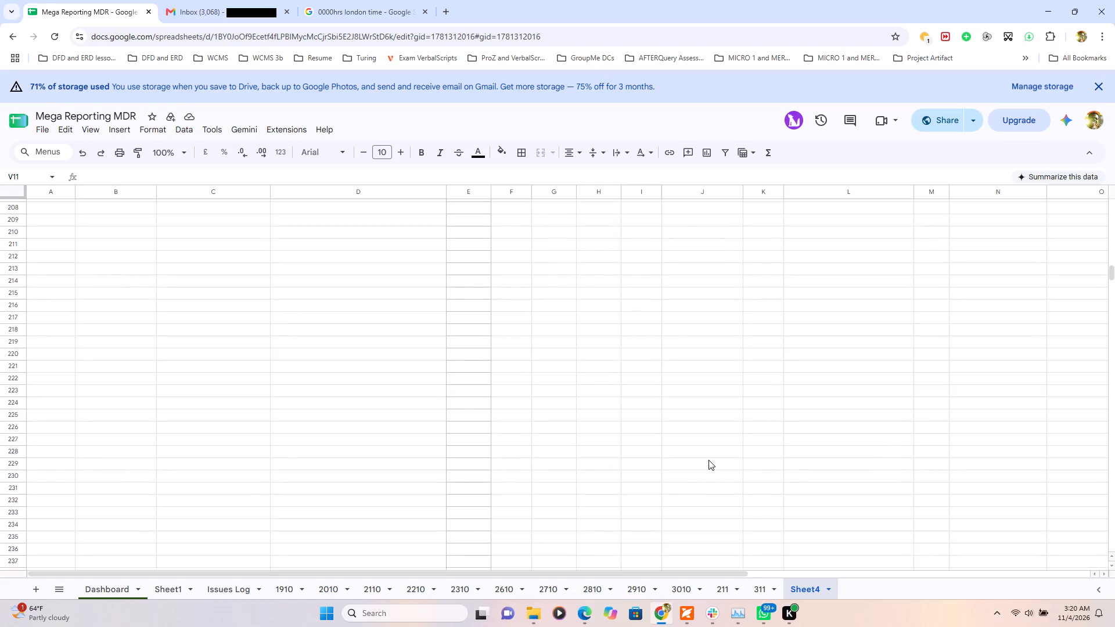
scroll(708, 460, "down", 16)
scroll(708, 460, "up", 4)
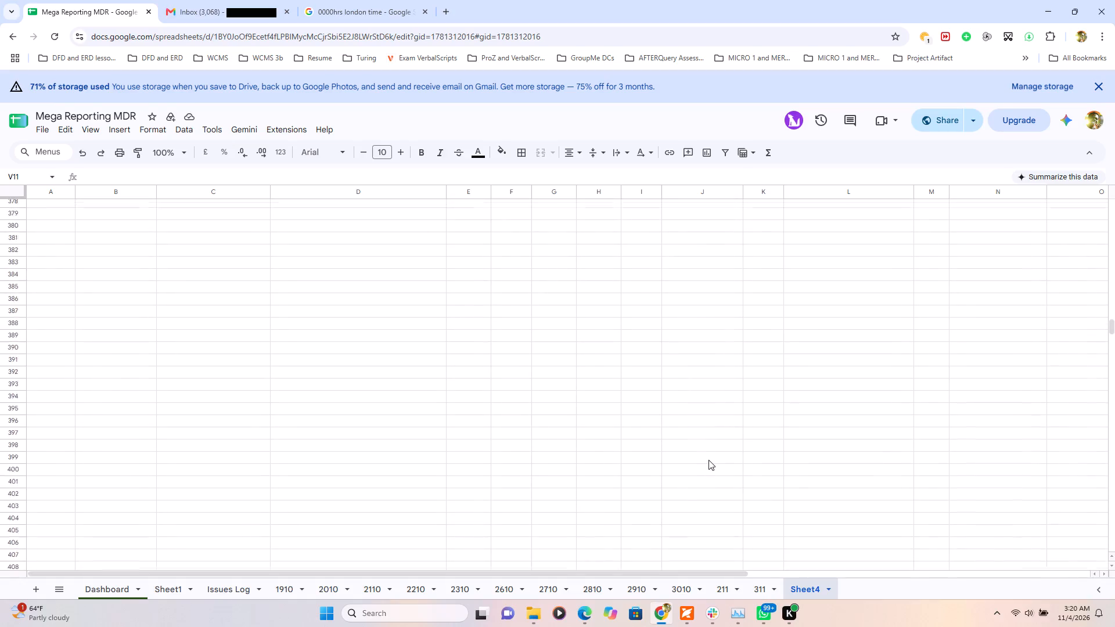
scroll(708, 460, "up", 20)
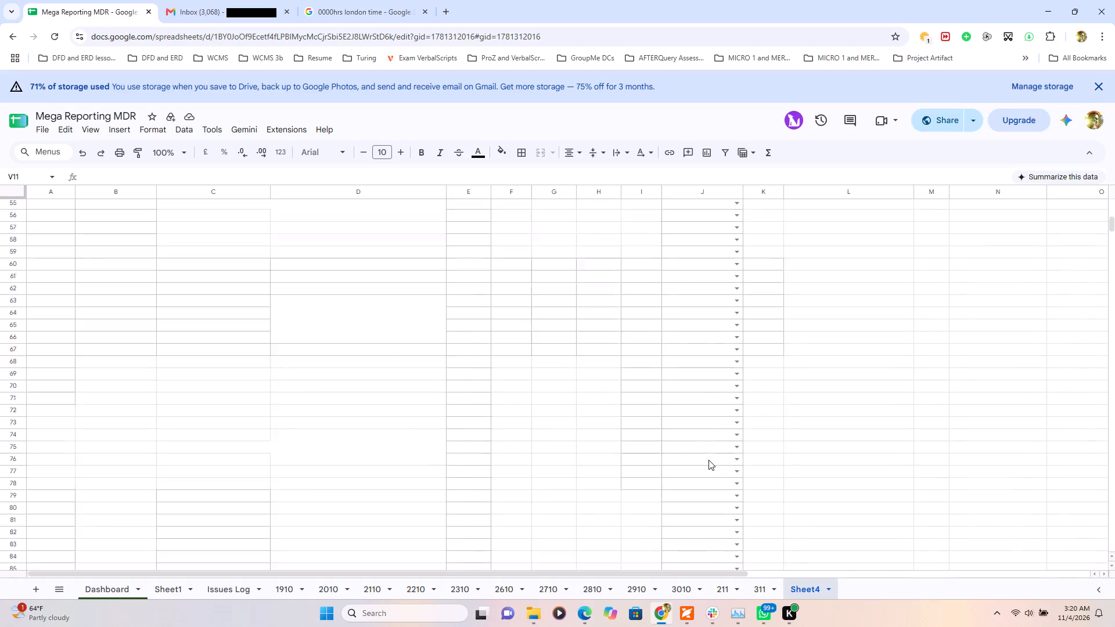
scroll(708, 460, "up", 9)
scroll(708, 460, "down", 12)
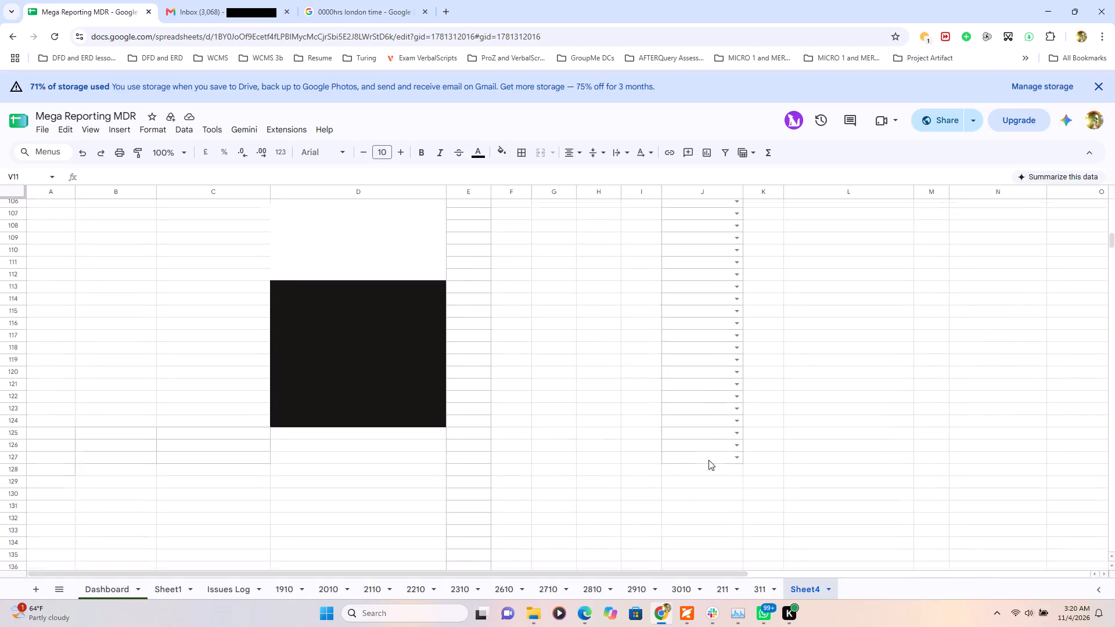
scroll(708, 460, "down", 2)
scroll(708, 460, "up", 5)
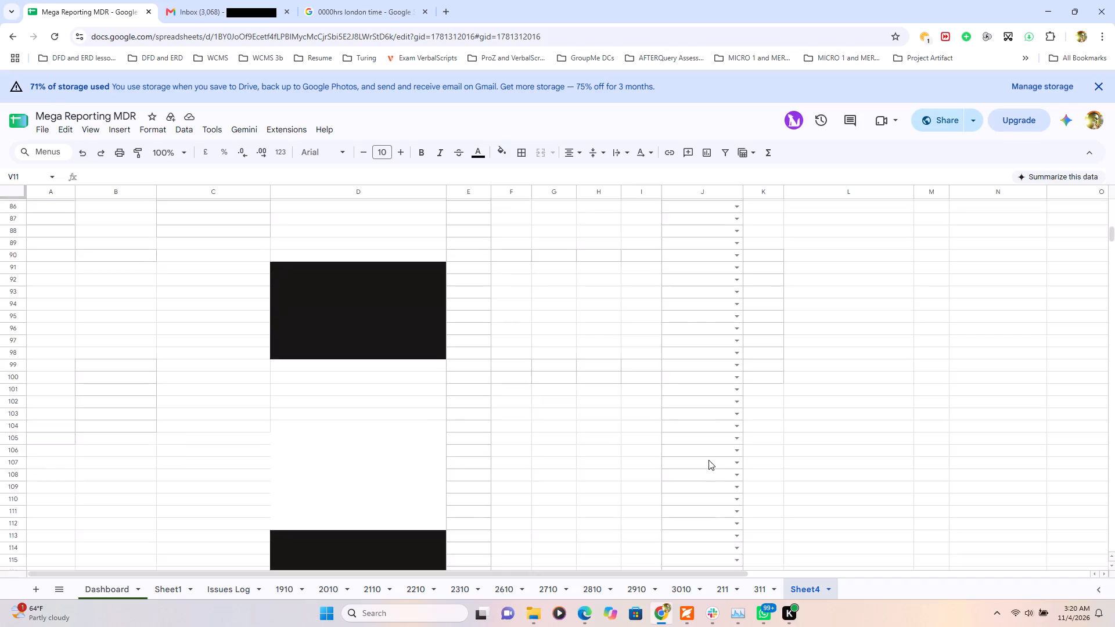
scroll(708, 460, "up", 5)
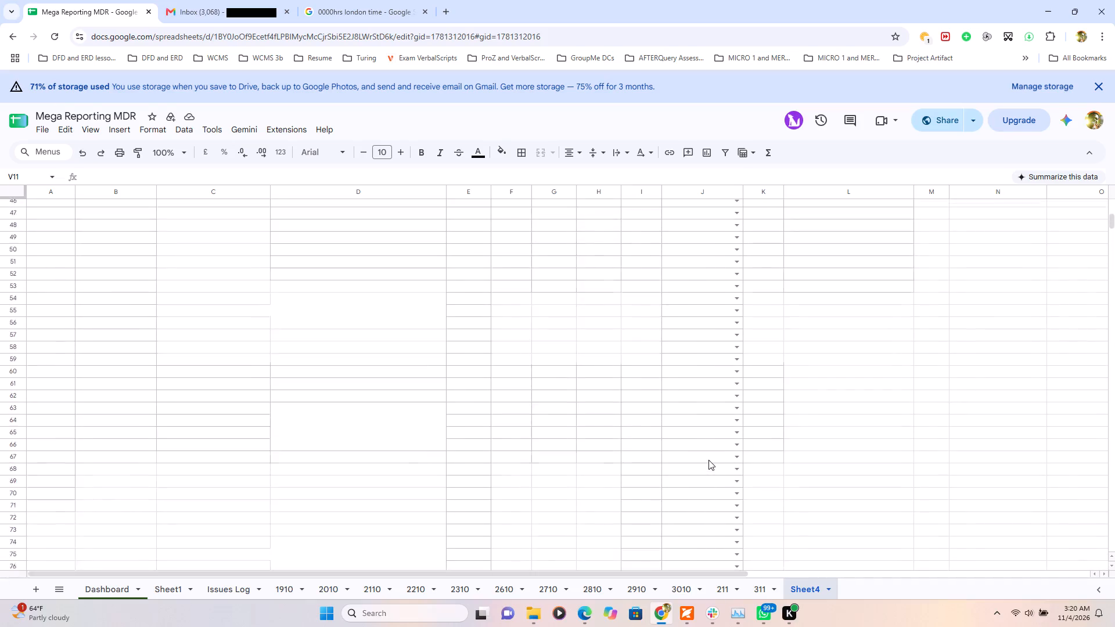
Examine how far down the Status dropdowns and row formatting extend in Sheet4.
scroll(708, 460, "up", 3)
scroll(708, 460, "down", 2)
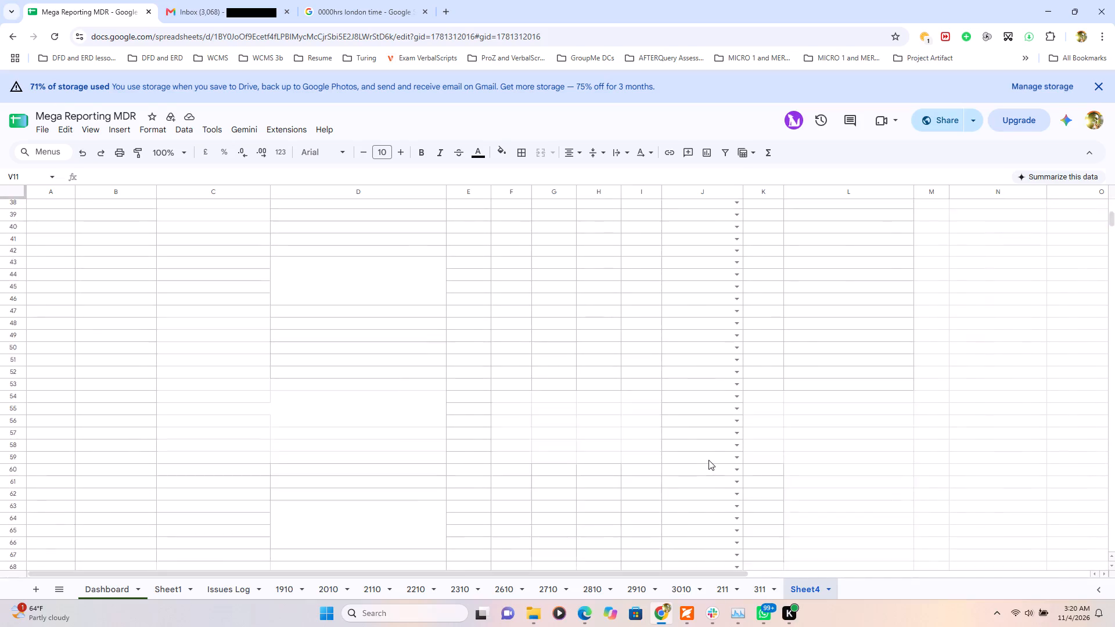
scroll(708, 460, "up", 3)
scroll(708, 460, "down", 7)
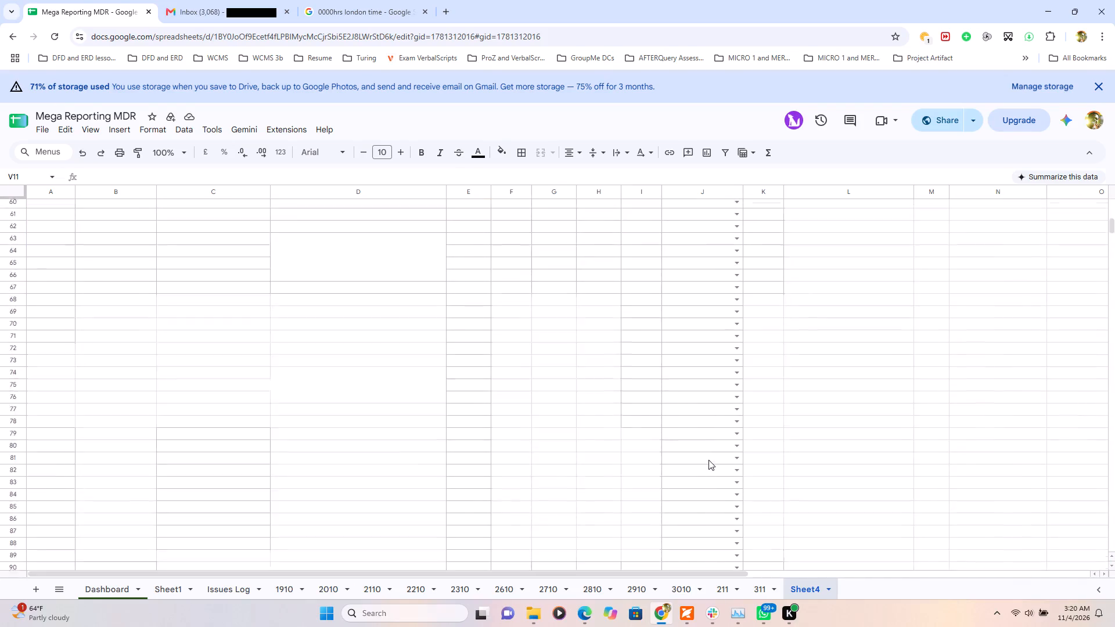
scroll(708, 460, "down", 8)
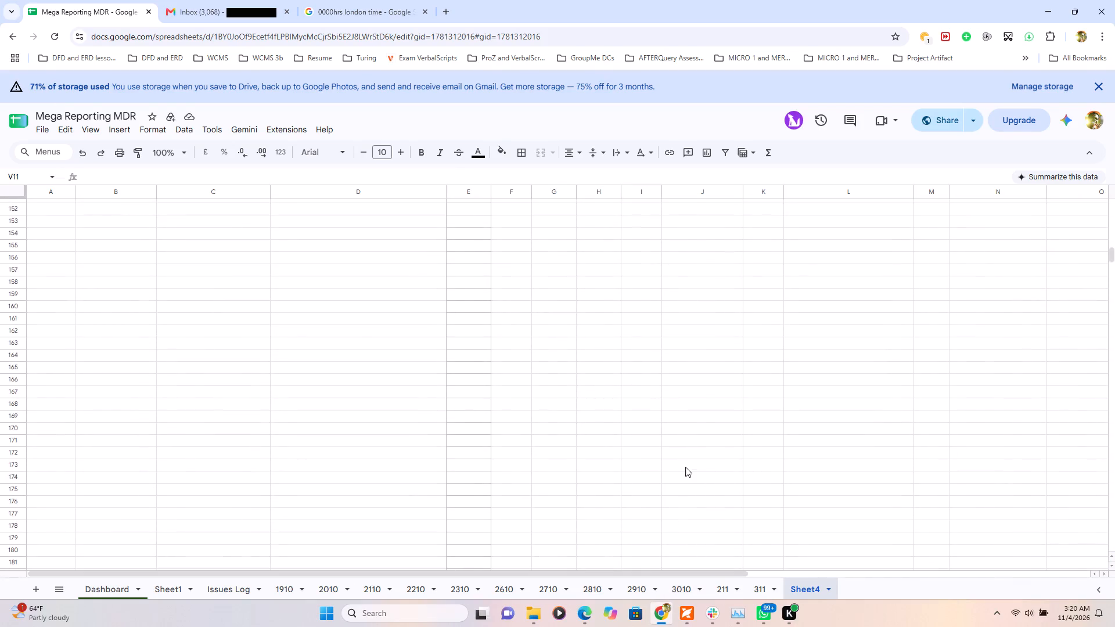
scroll(685, 467, "up", 9)
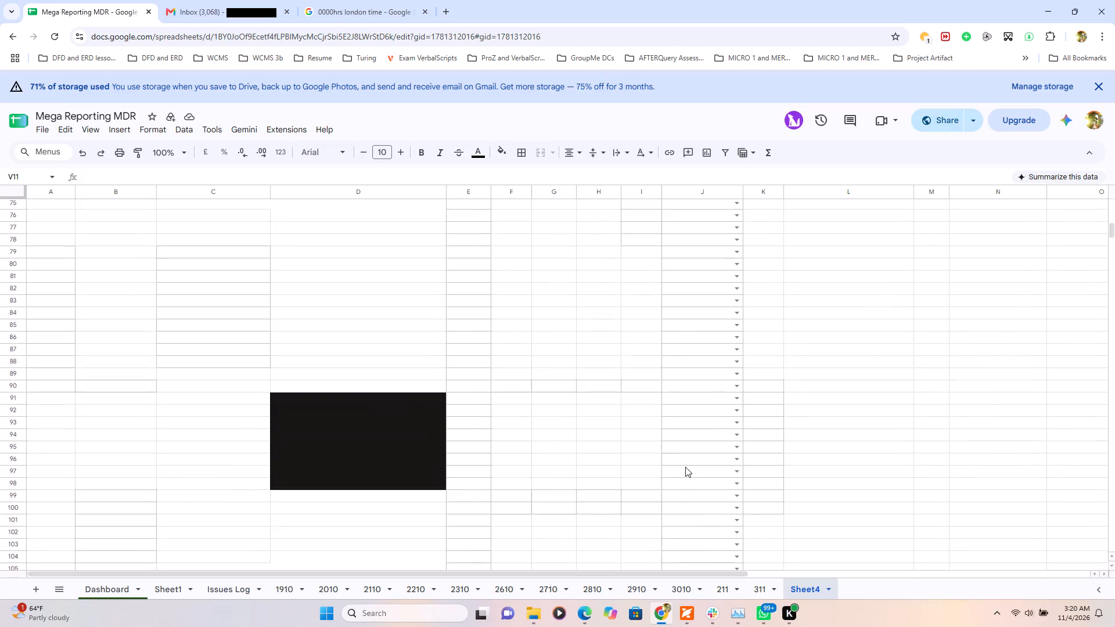
scroll(685, 467, "up", 4)
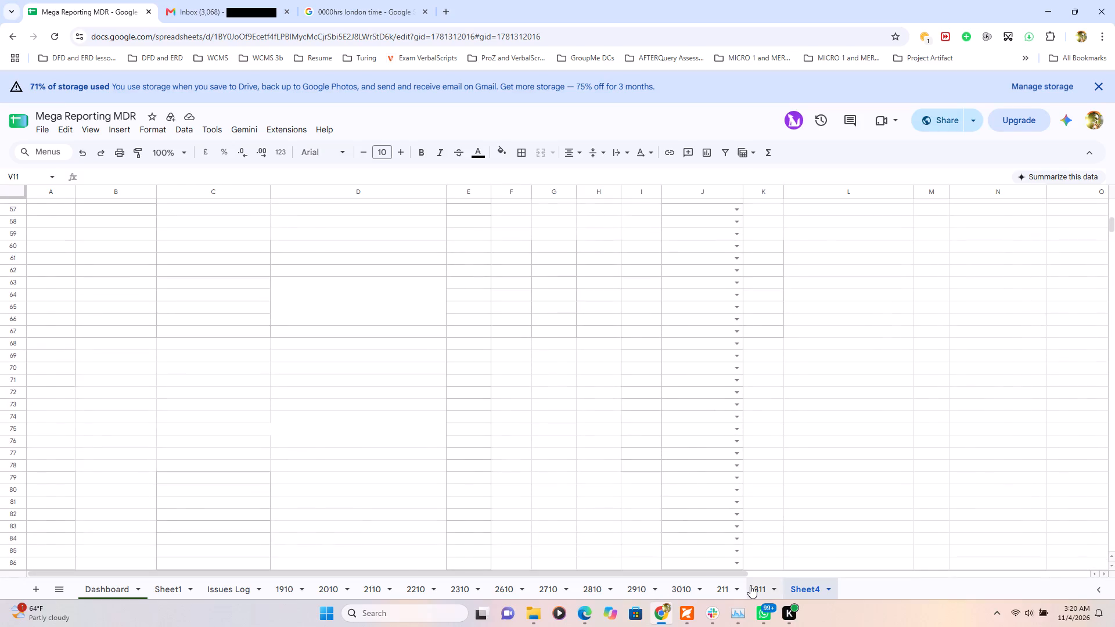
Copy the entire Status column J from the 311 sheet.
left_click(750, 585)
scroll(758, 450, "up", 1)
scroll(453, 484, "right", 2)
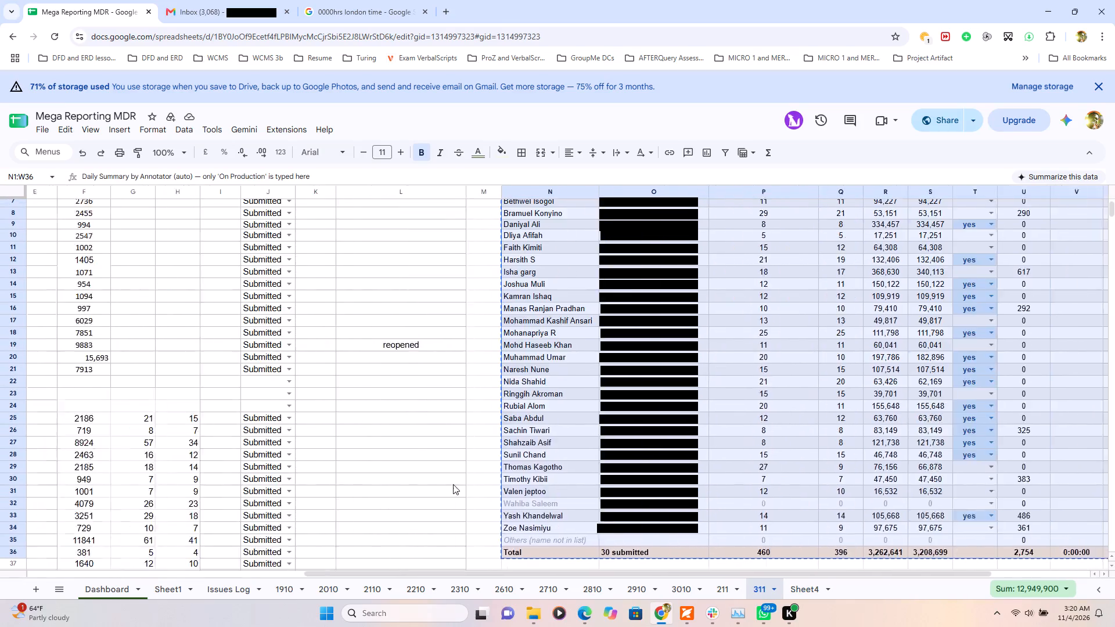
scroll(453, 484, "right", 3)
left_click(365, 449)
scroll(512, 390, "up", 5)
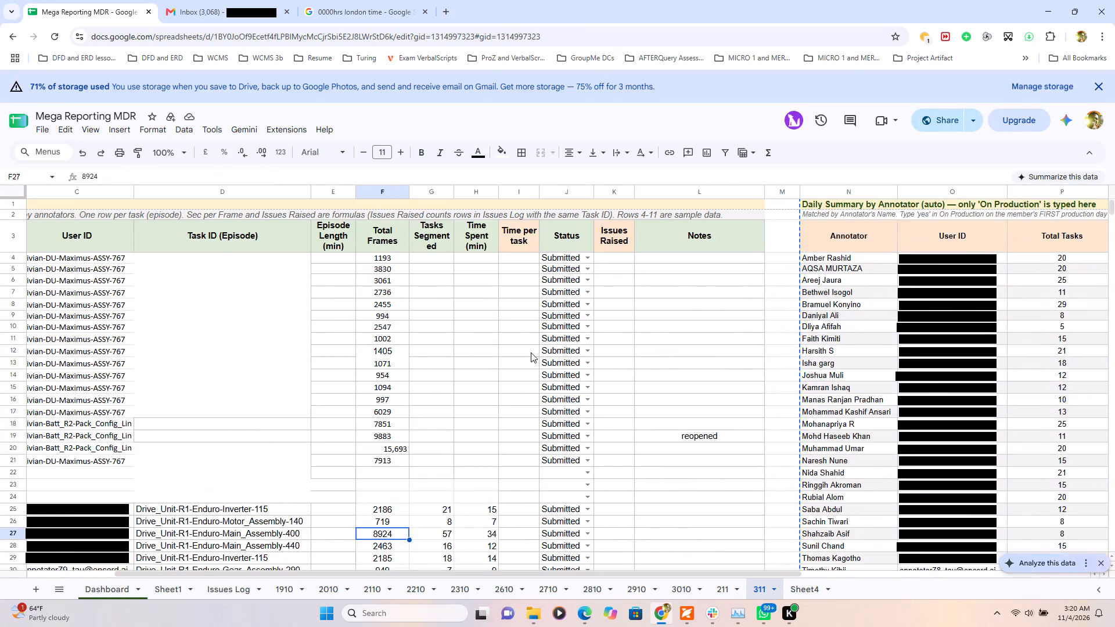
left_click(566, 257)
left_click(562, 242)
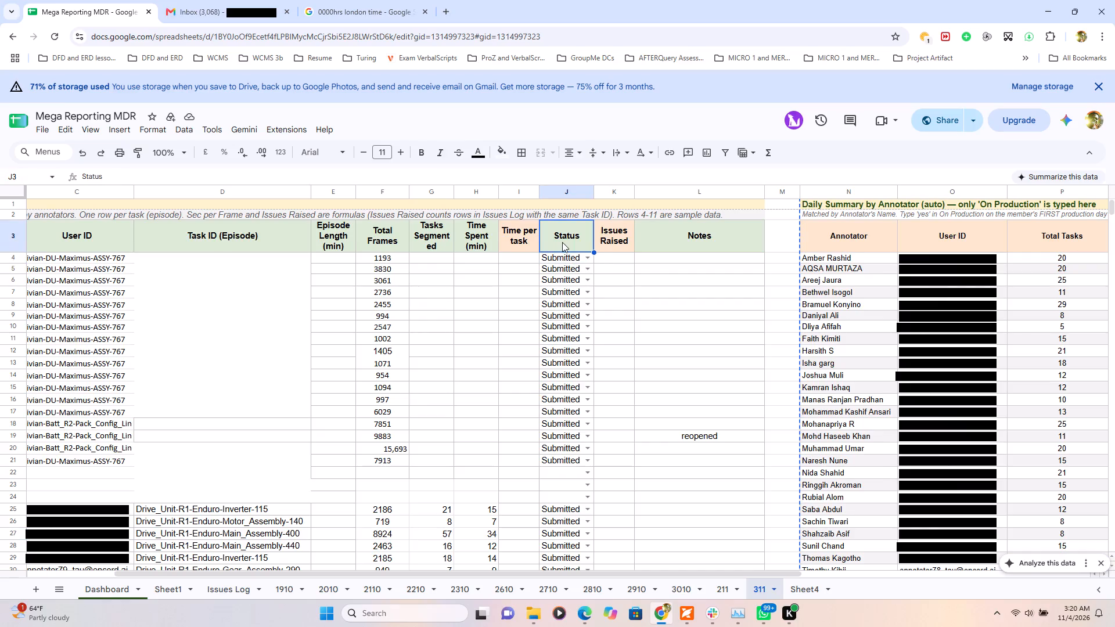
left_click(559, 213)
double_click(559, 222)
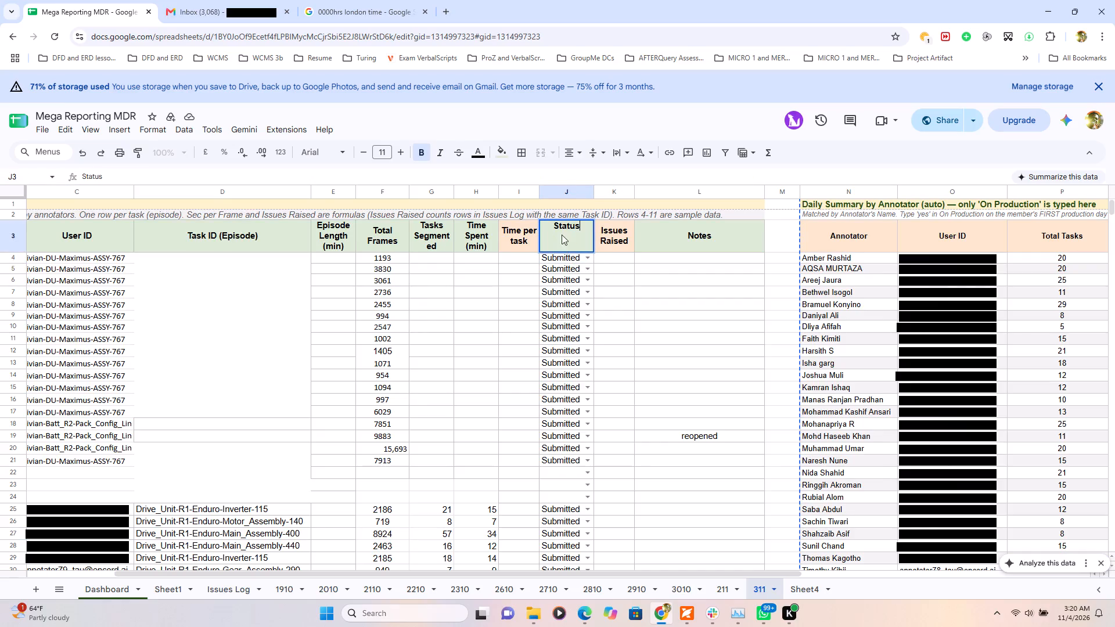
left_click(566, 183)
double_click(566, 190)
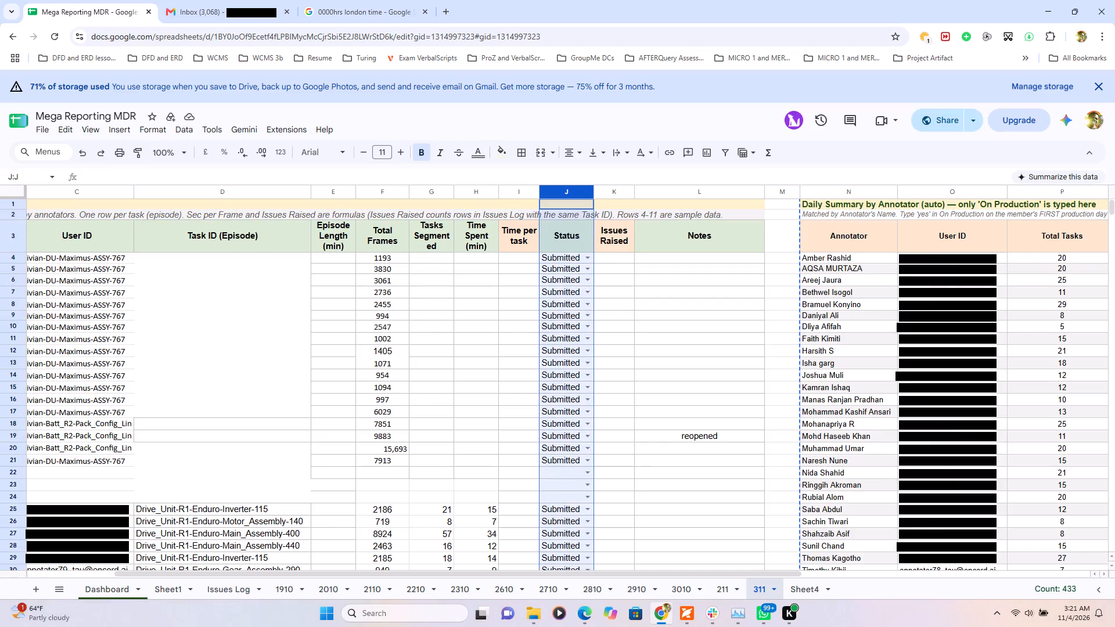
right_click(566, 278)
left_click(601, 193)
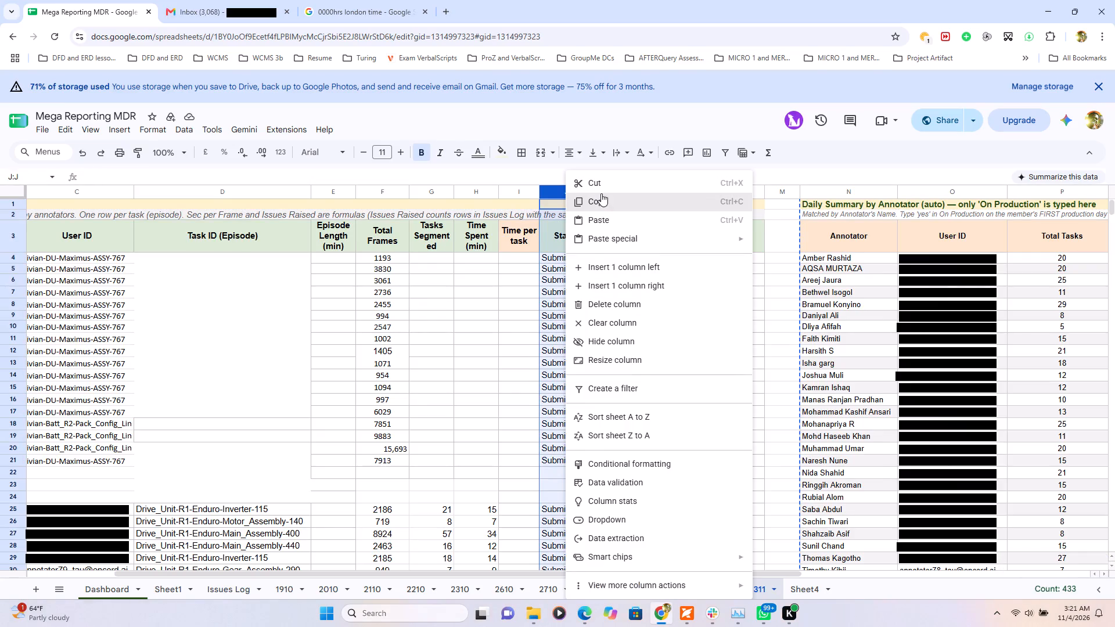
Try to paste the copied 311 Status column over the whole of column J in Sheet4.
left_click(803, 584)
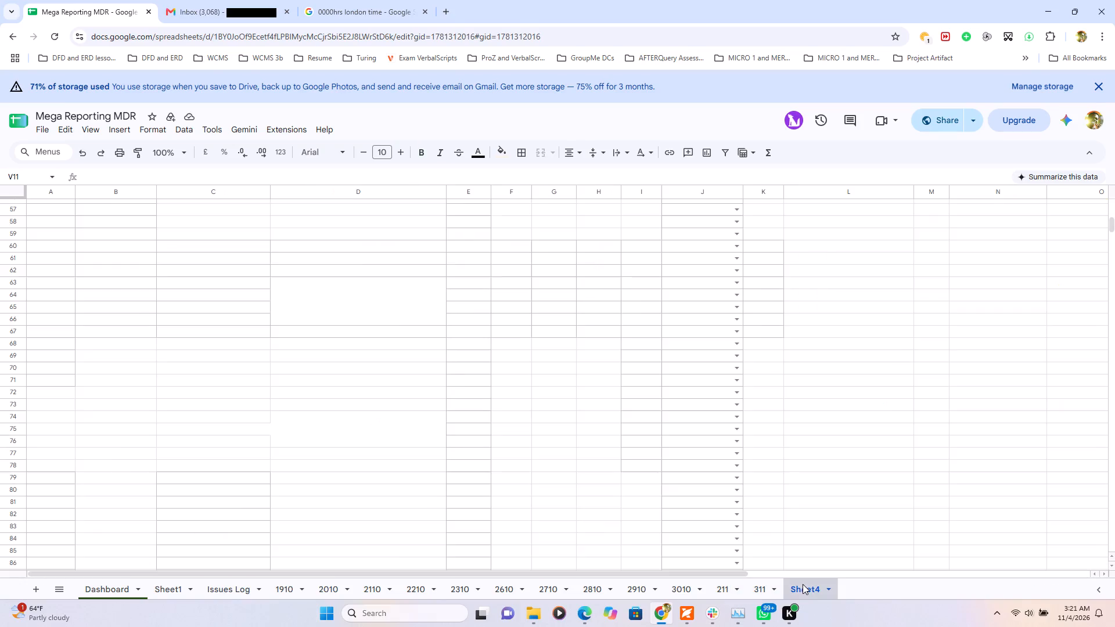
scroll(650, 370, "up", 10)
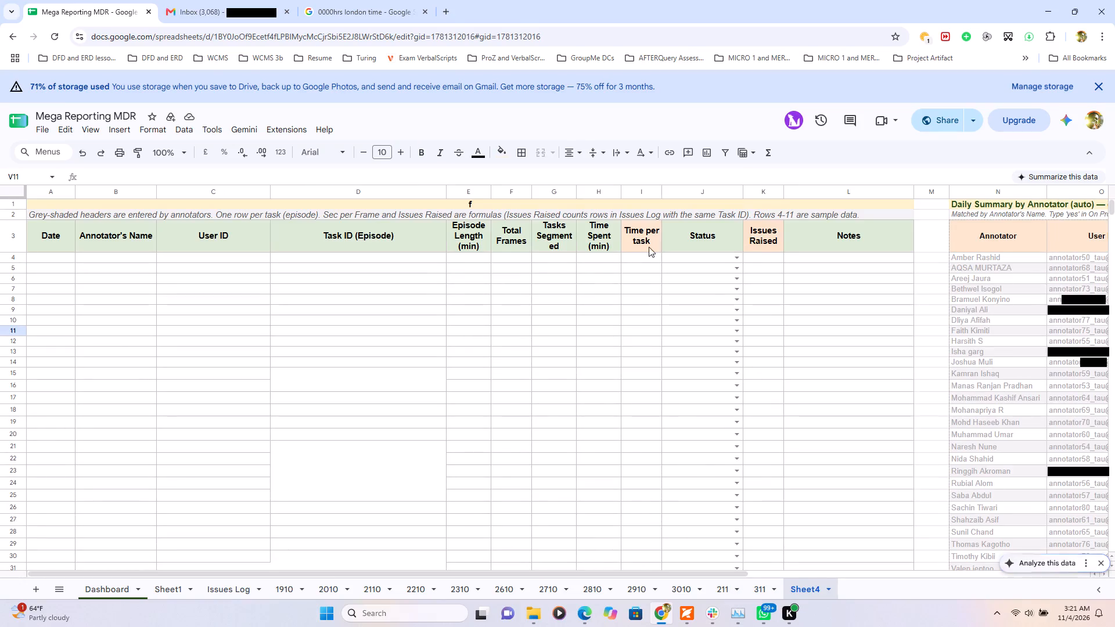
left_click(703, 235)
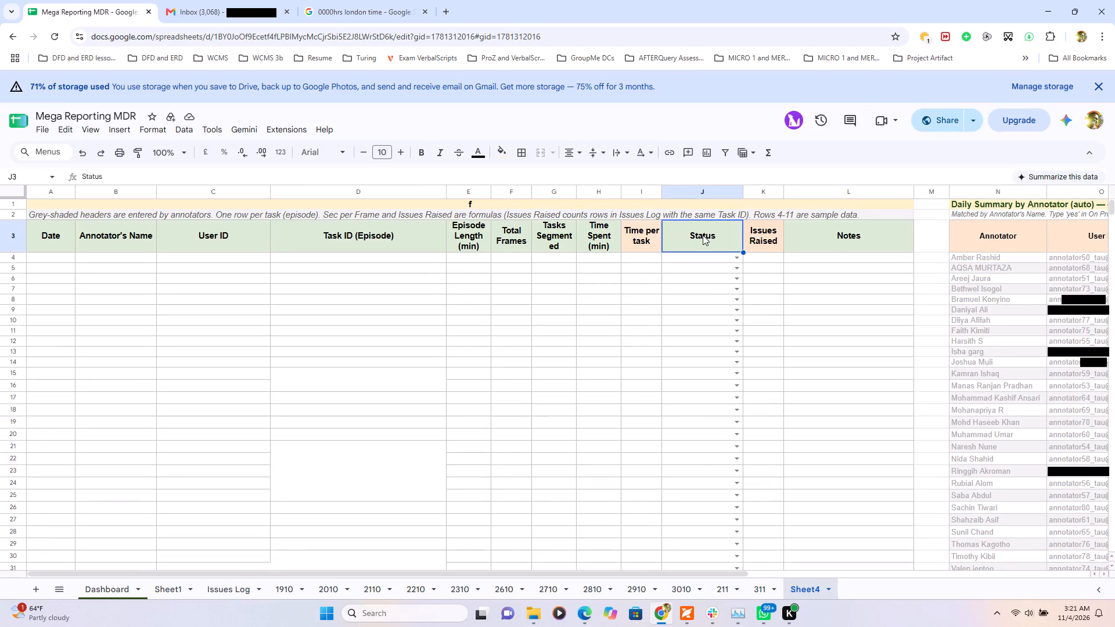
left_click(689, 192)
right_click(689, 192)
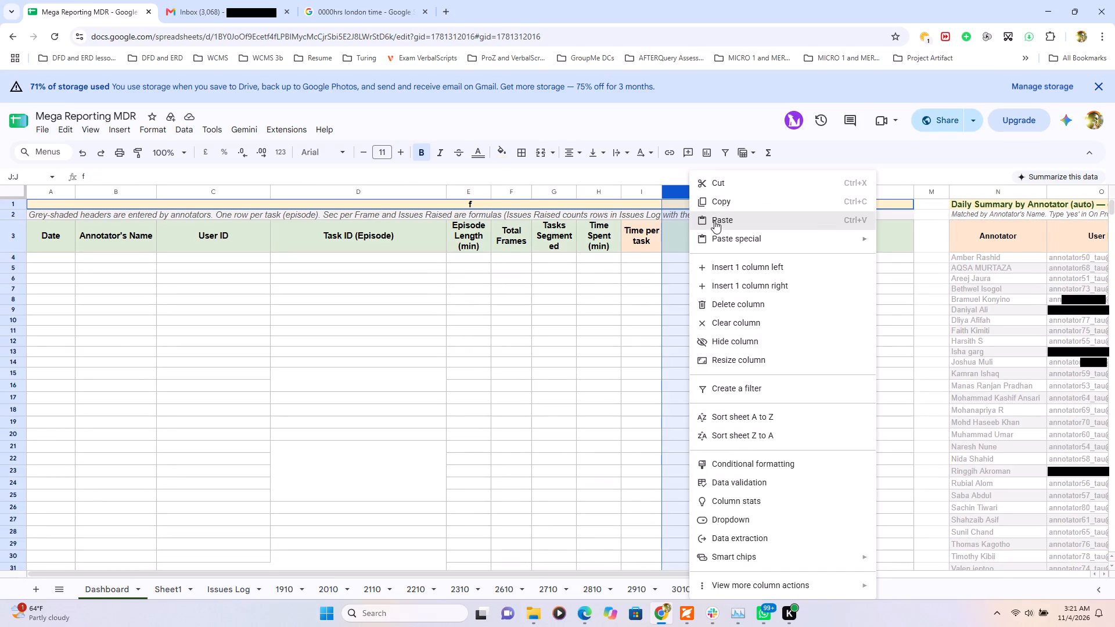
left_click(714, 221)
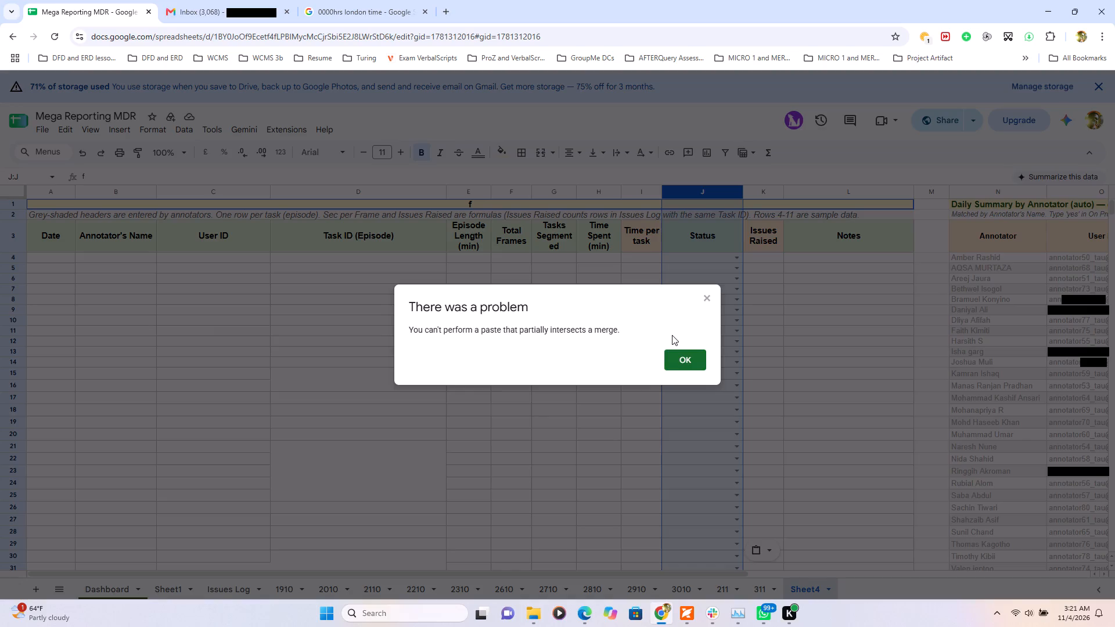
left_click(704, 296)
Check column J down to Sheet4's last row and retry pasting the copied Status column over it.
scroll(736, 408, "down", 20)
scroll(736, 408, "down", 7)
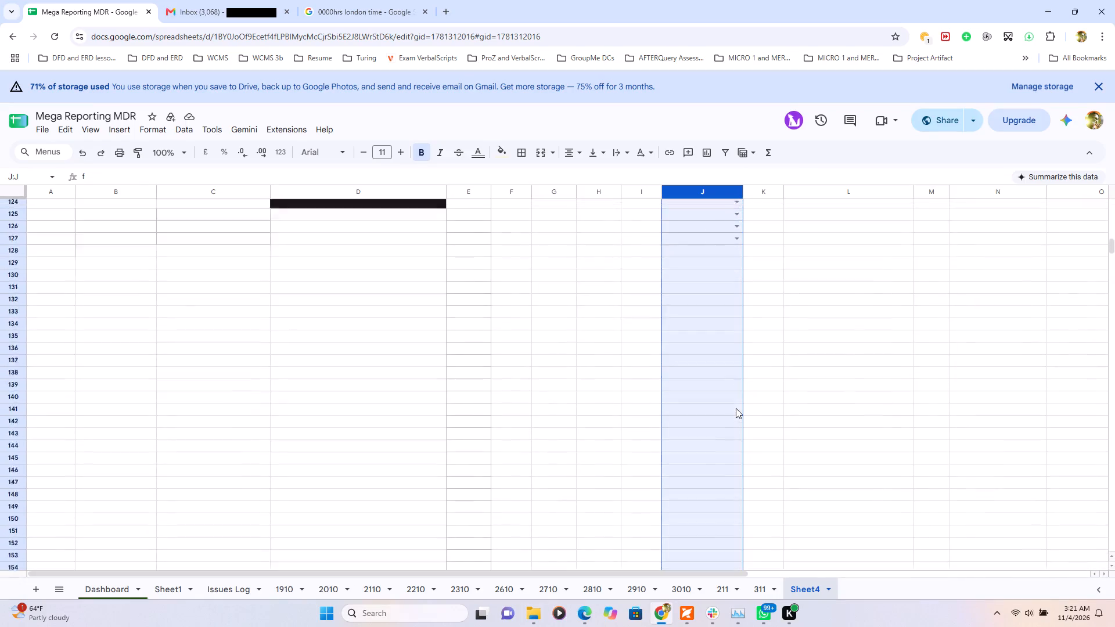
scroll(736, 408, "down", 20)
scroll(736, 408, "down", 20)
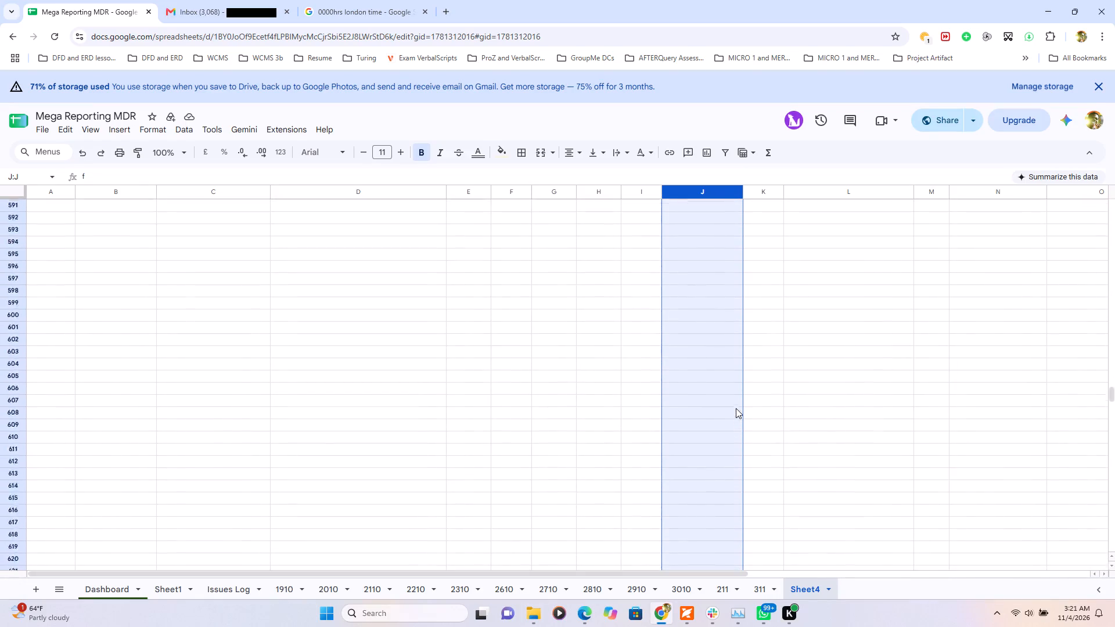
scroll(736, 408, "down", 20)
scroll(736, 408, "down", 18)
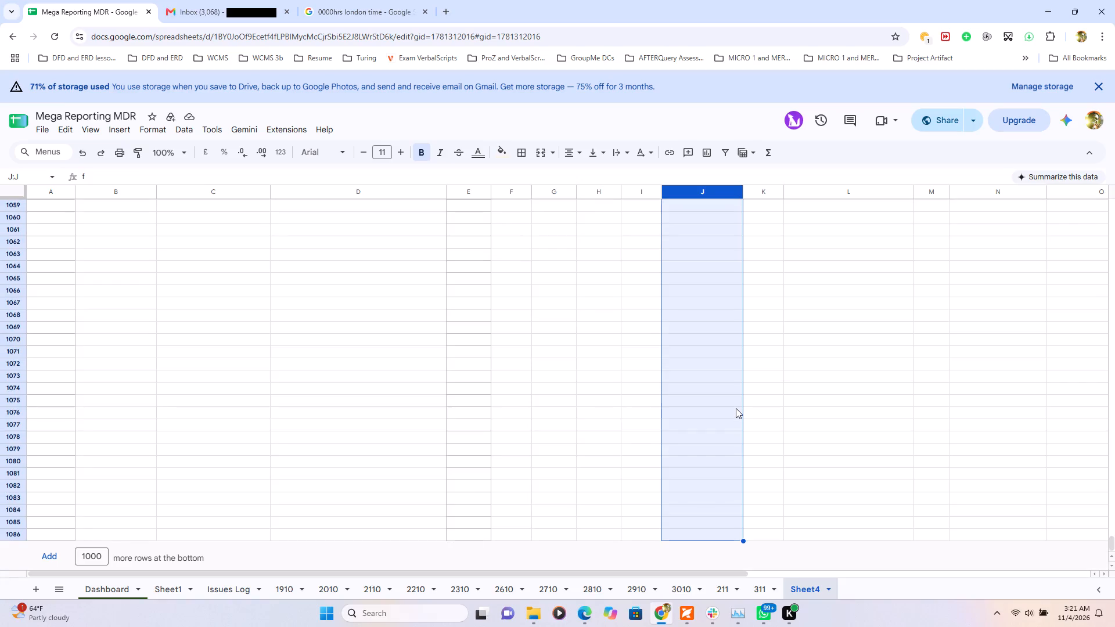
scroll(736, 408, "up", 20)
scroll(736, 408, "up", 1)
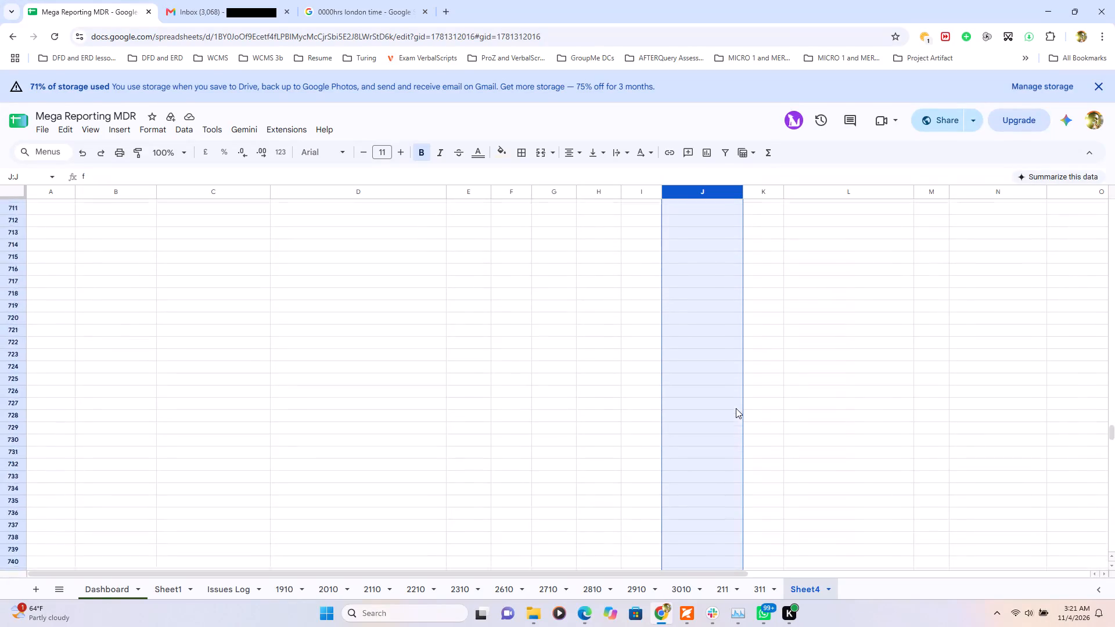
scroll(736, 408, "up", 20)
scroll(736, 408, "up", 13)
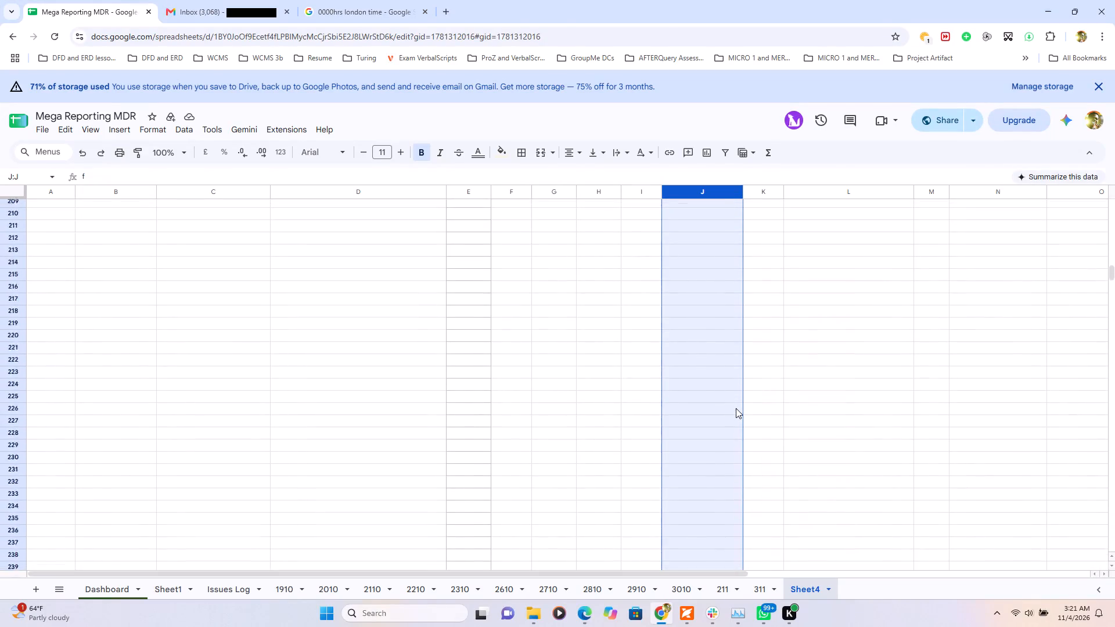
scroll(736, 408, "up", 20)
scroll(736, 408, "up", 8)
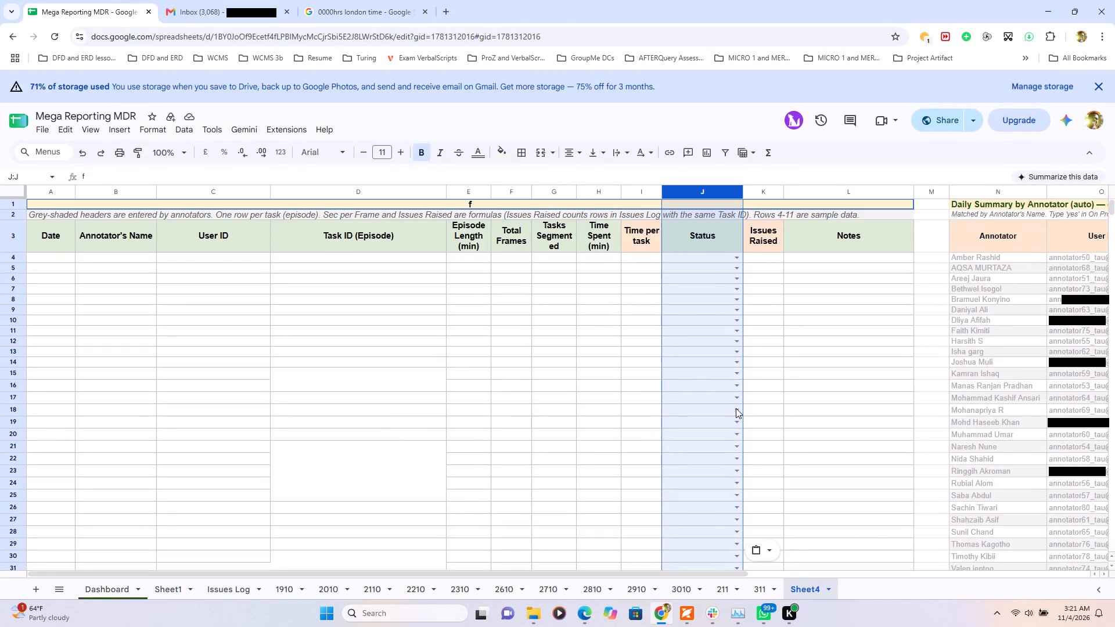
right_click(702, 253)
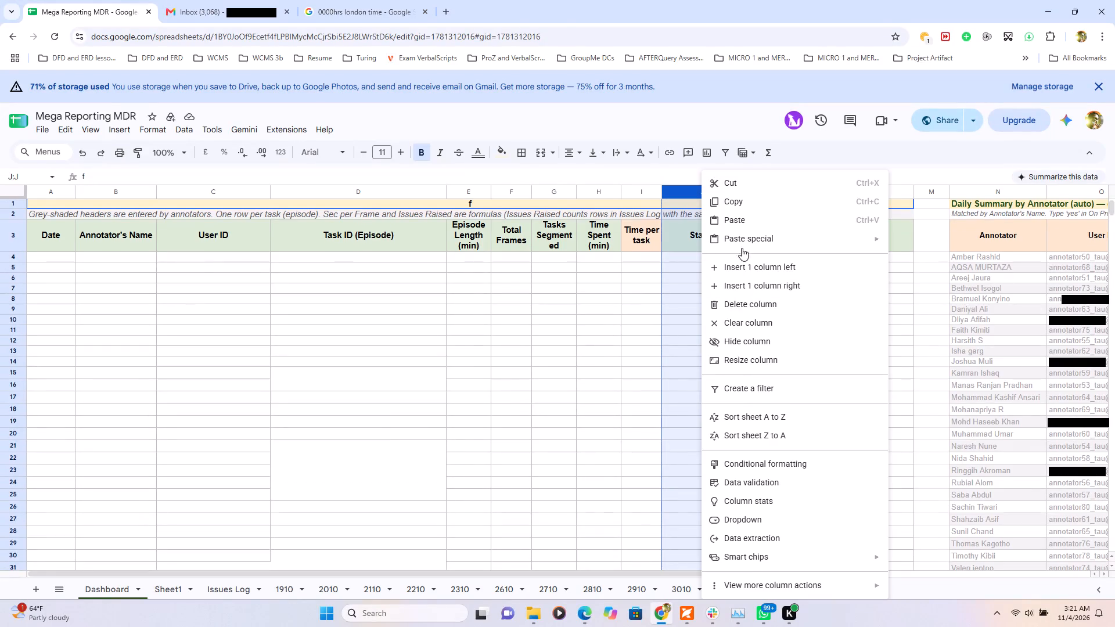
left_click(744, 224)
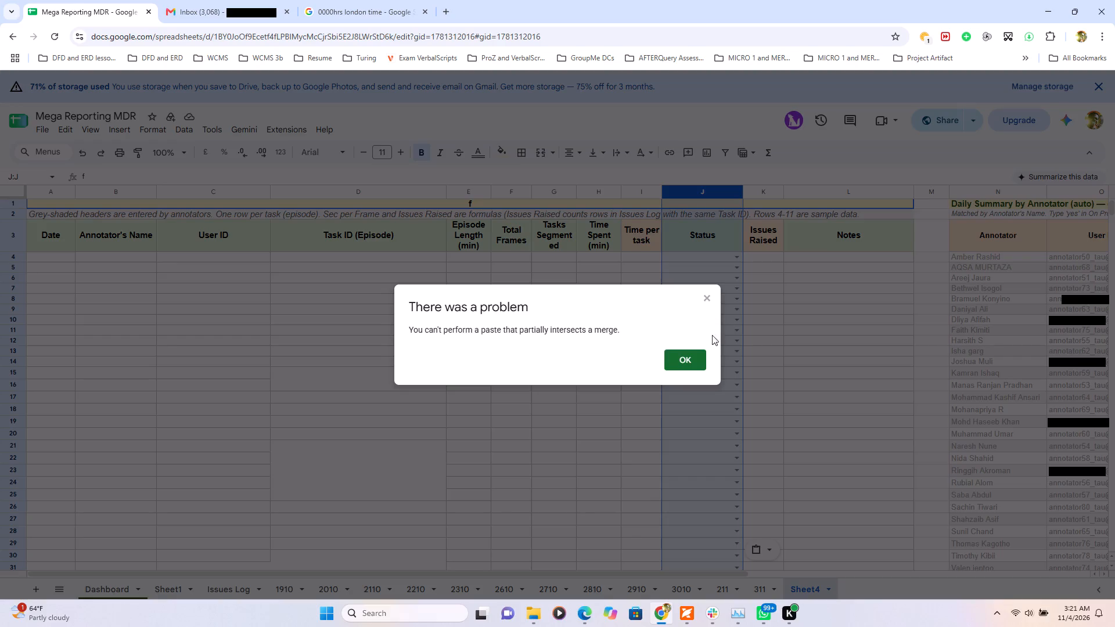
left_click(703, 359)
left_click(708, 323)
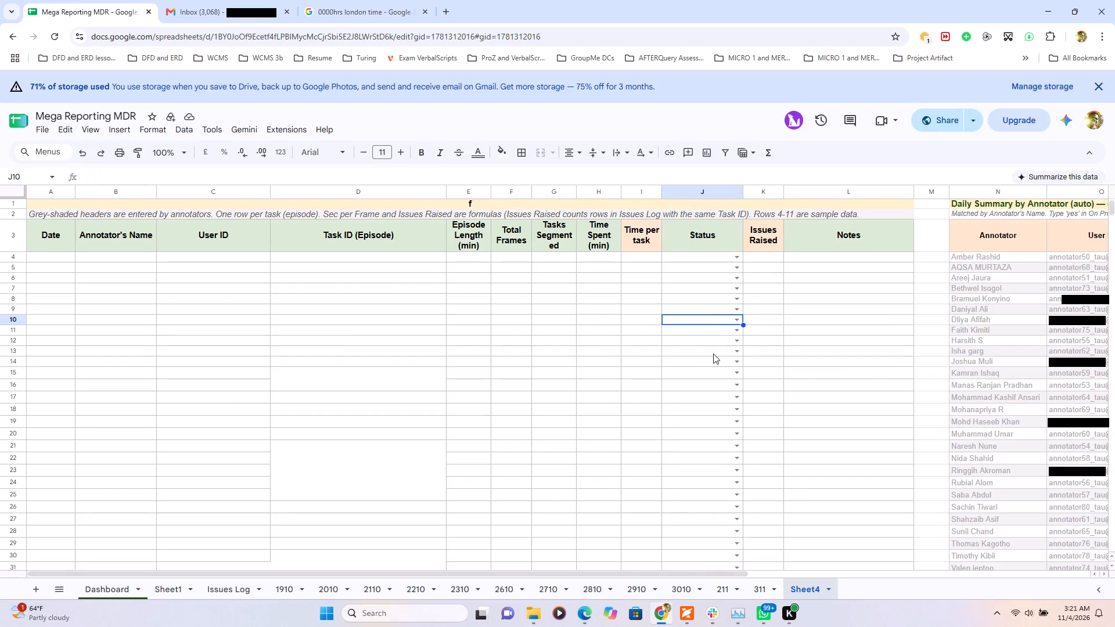
Copy the empty Status dropdown cells J6:J126 in Sheet4.
scroll(713, 354, "down", 13)
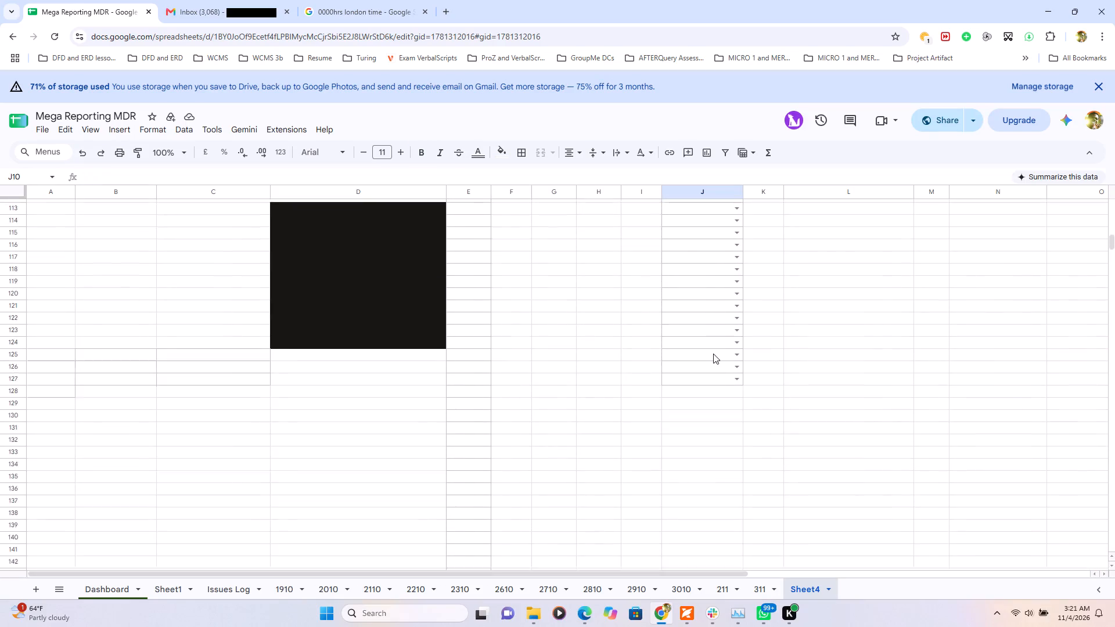
scroll(713, 354, "up", 11)
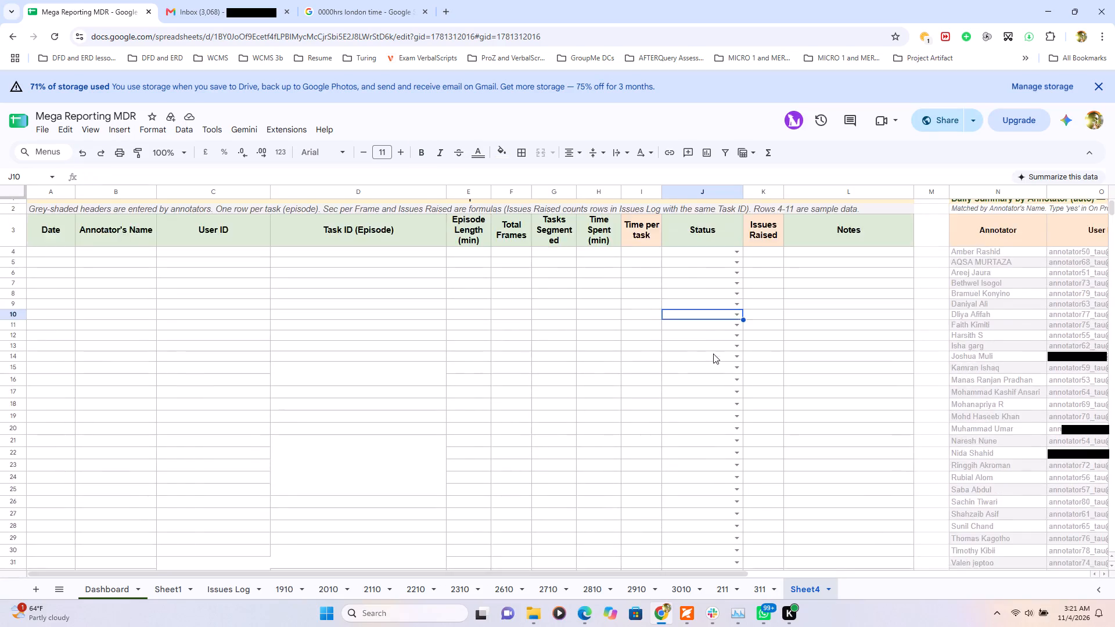
scroll(713, 354, "down", 2)
scroll(693, 251, "up", 2)
left_click_drag(668, 282, 736, 464)
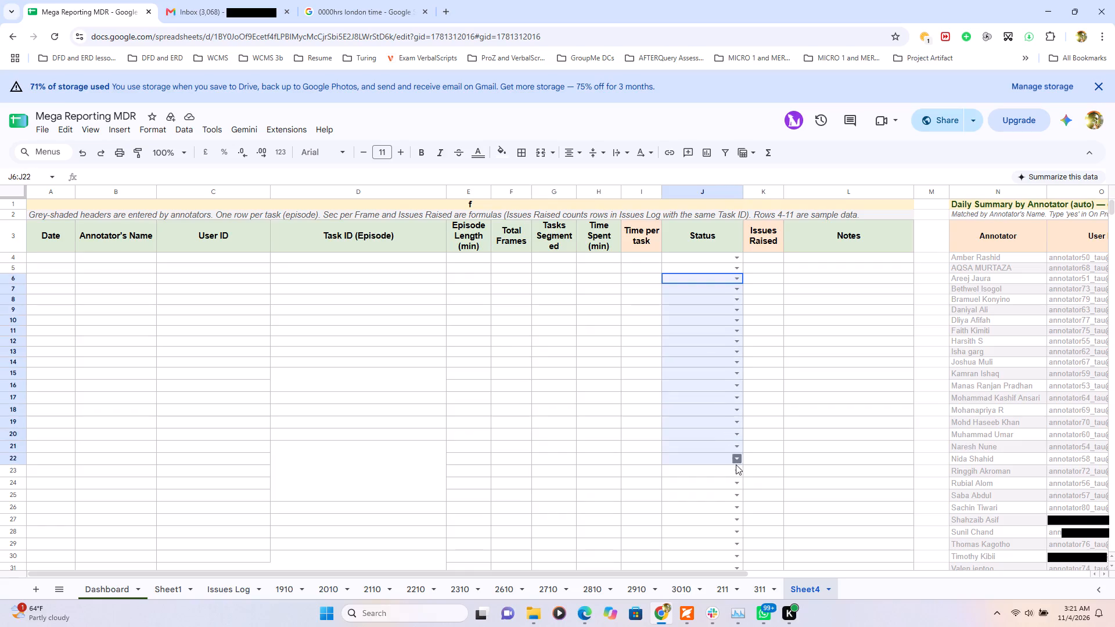
left_click_drag(736, 464, 733, 596)
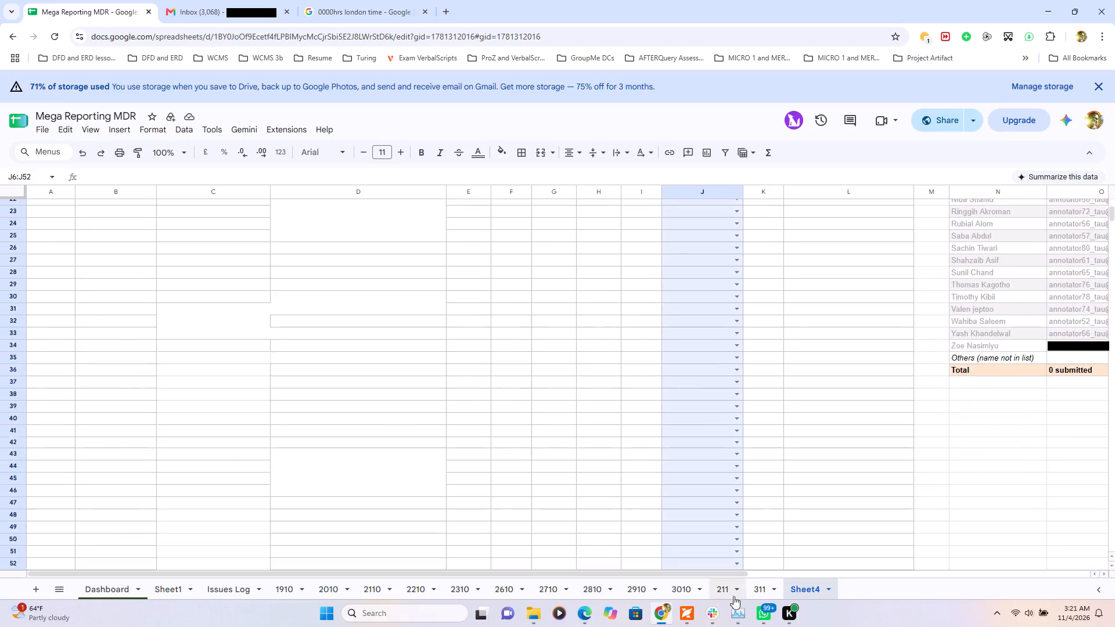
left_click_drag(733, 596, 738, 614)
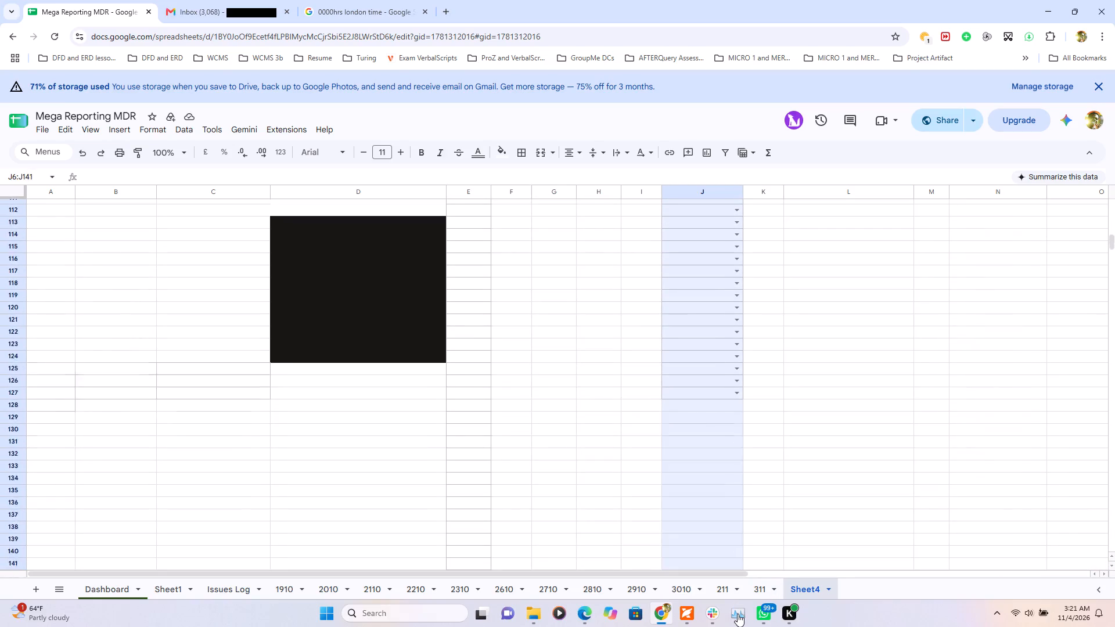
left_click_drag(738, 614, 714, 297)
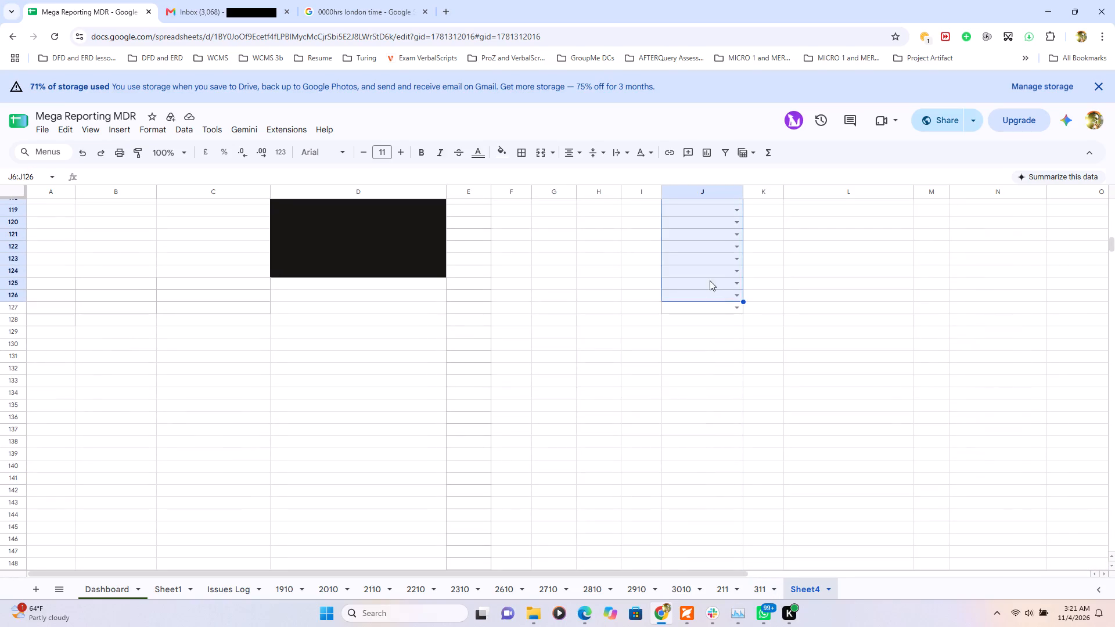
right_click(703, 232)
left_click(728, 222)
Paste the copied Status dropdown cells into column J of Sheet4 starting at J127, filling J127:J247.
left_click(689, 307)
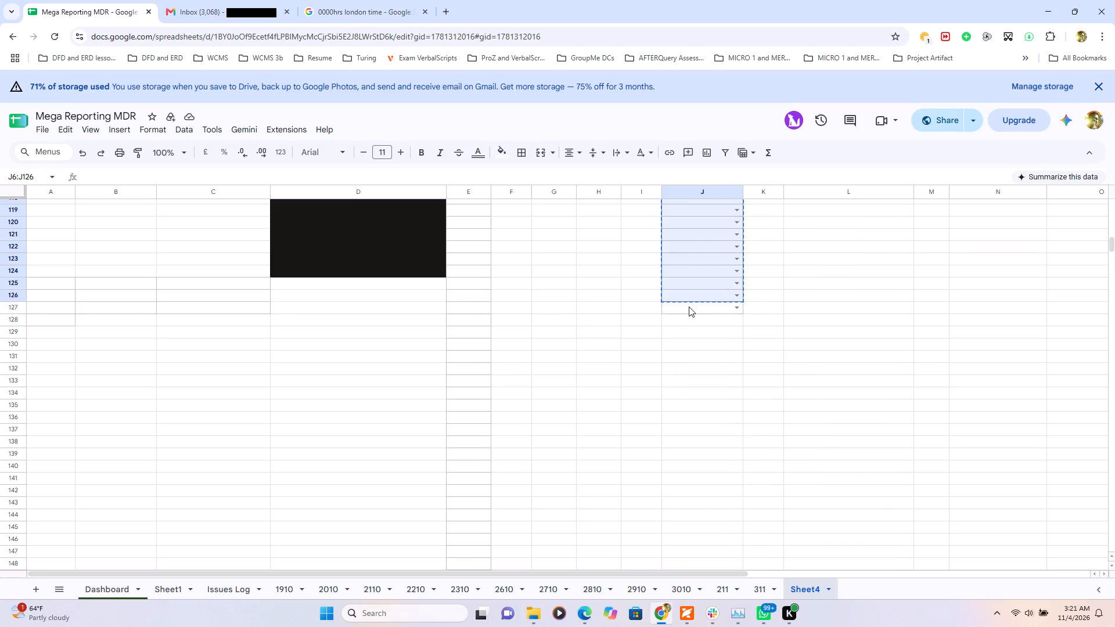
left_click_drag(681, 307, 732, 589)
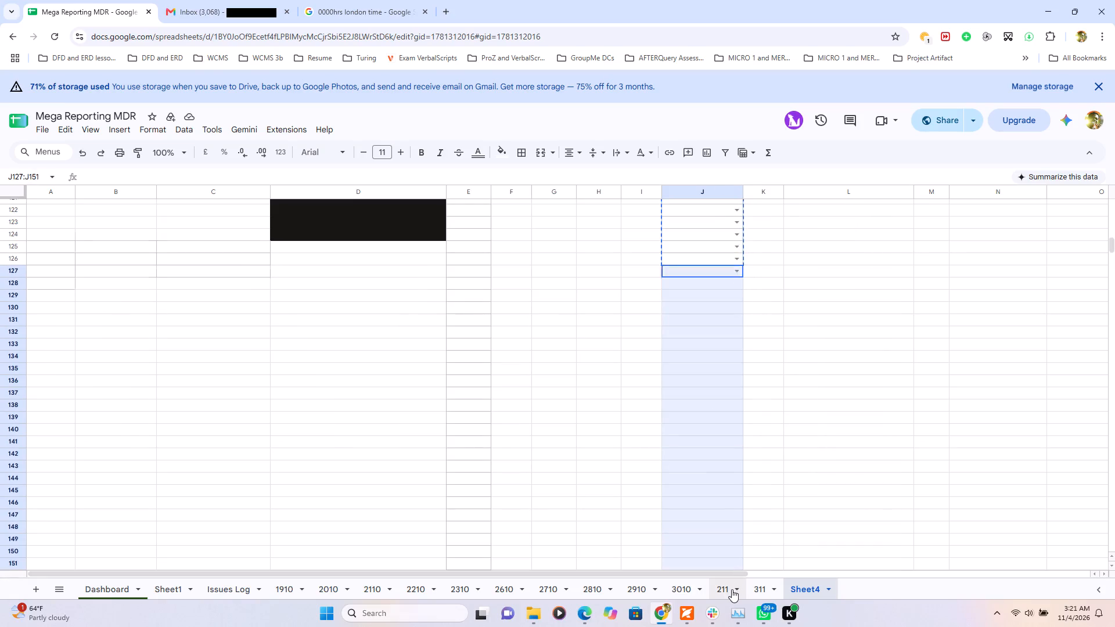
left_click_drag(732, 589, 732, 592)
right_click(711, 355)
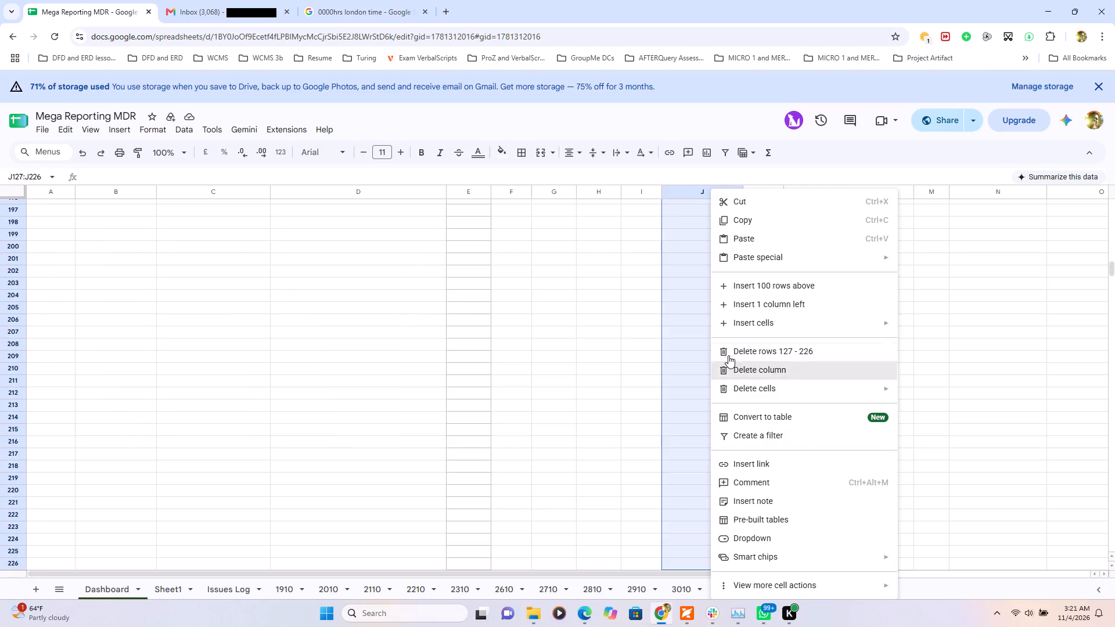
left_click(744, 246)
Copy the blank bordered rows A5:L14 in Sheet4.
scroll(745, 268, "up", 6)
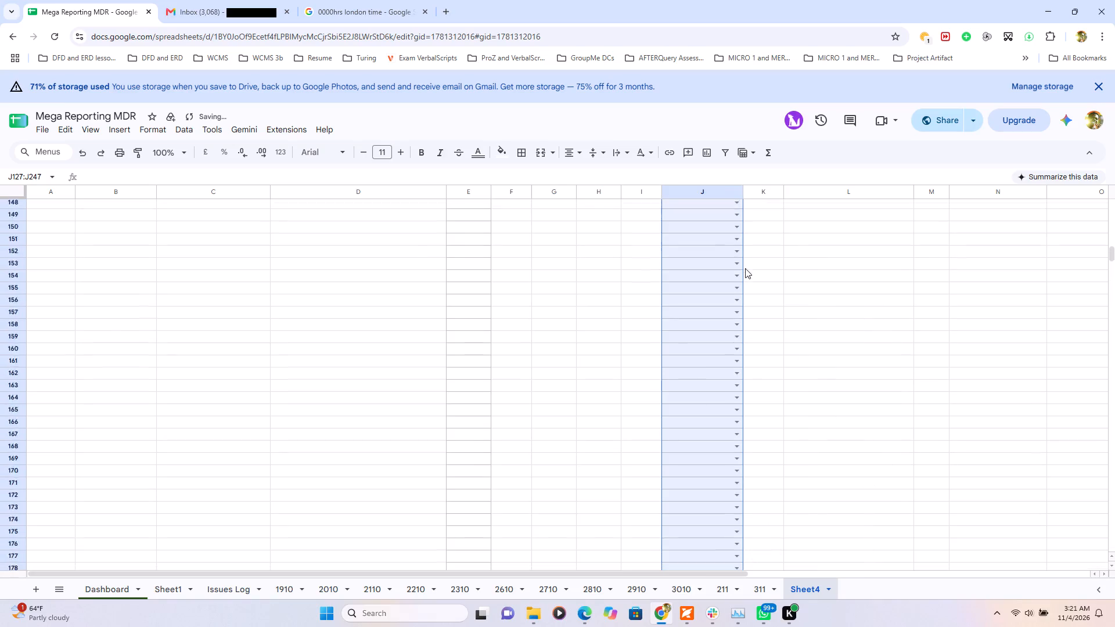
scroll(745, 268, "up", 16)
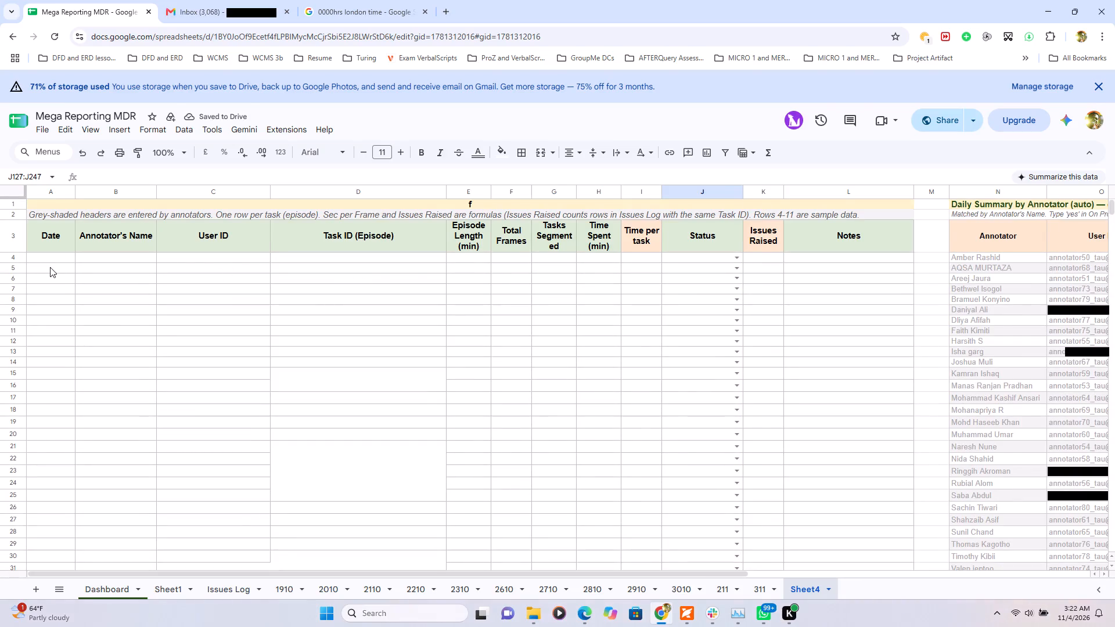
left_click_drag(50, 267, 876, 349)
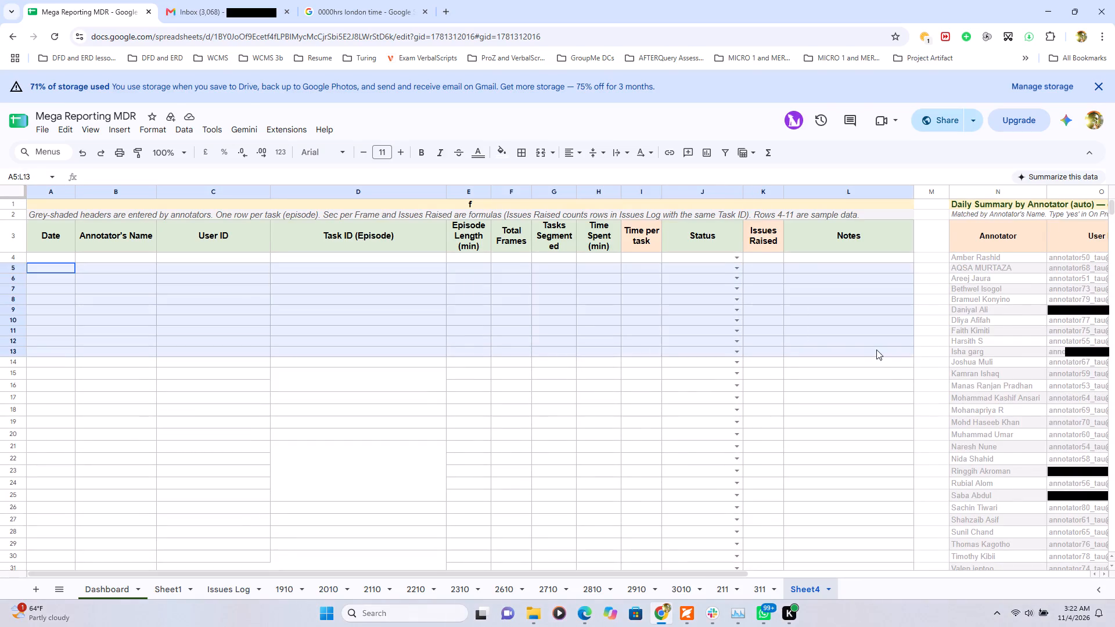
left_click_drag(876, 349, 882, 357)
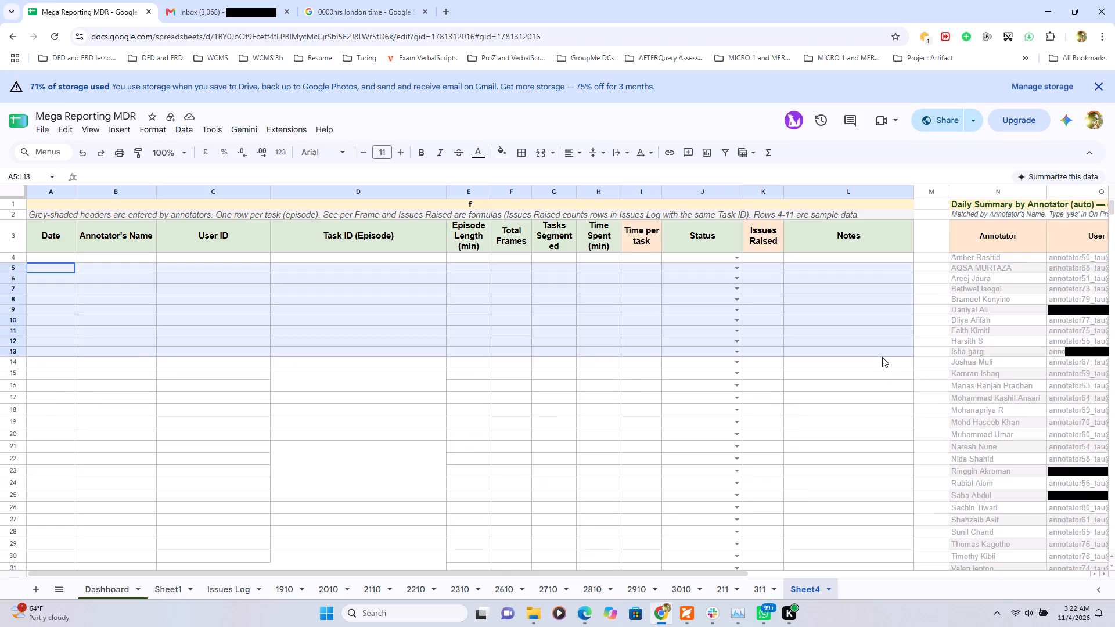
left_click_drag(882, 357, 882, 358)
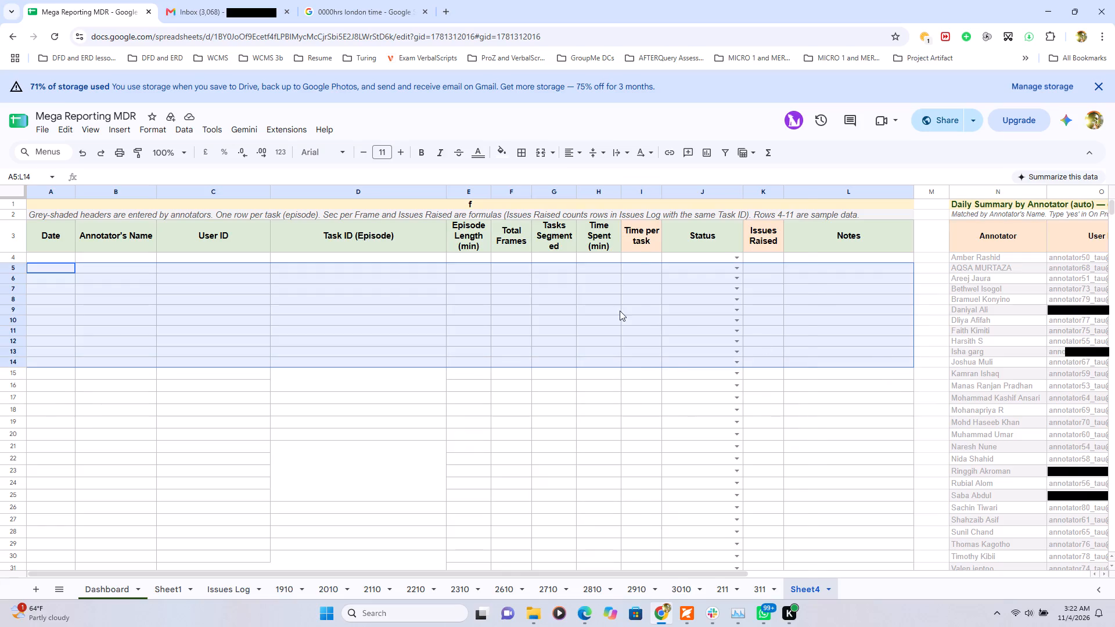
right_click(620, 311)
left_click(654, 224)
Paste the copied blank rows starting at A15, covering A15:L24.
left_click(628, 369)
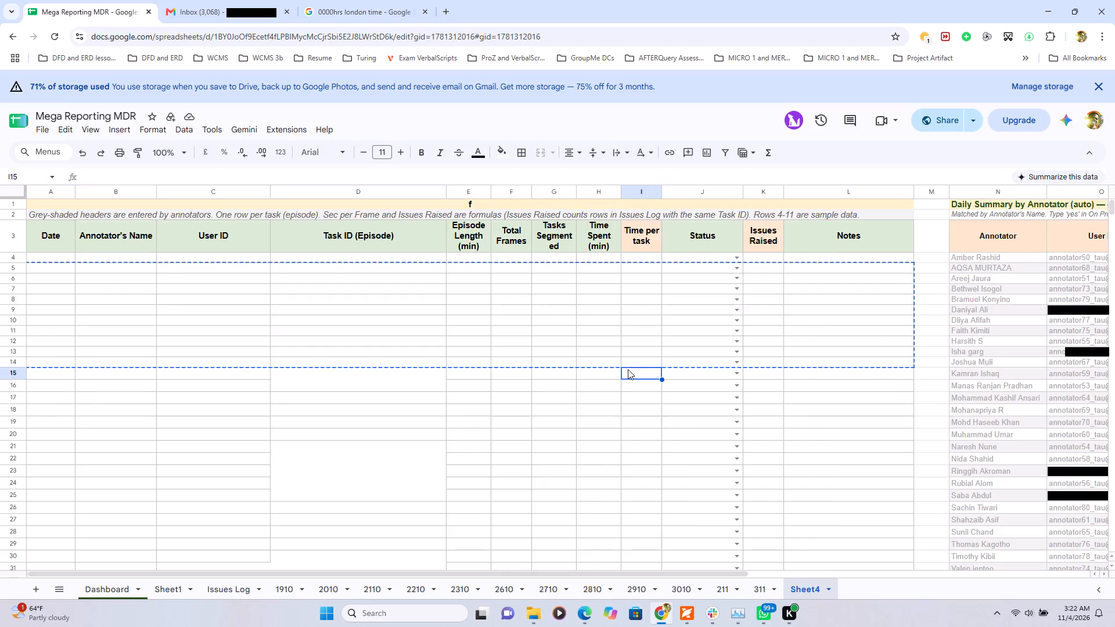
left_click_drag(34, 372, 50, 374)
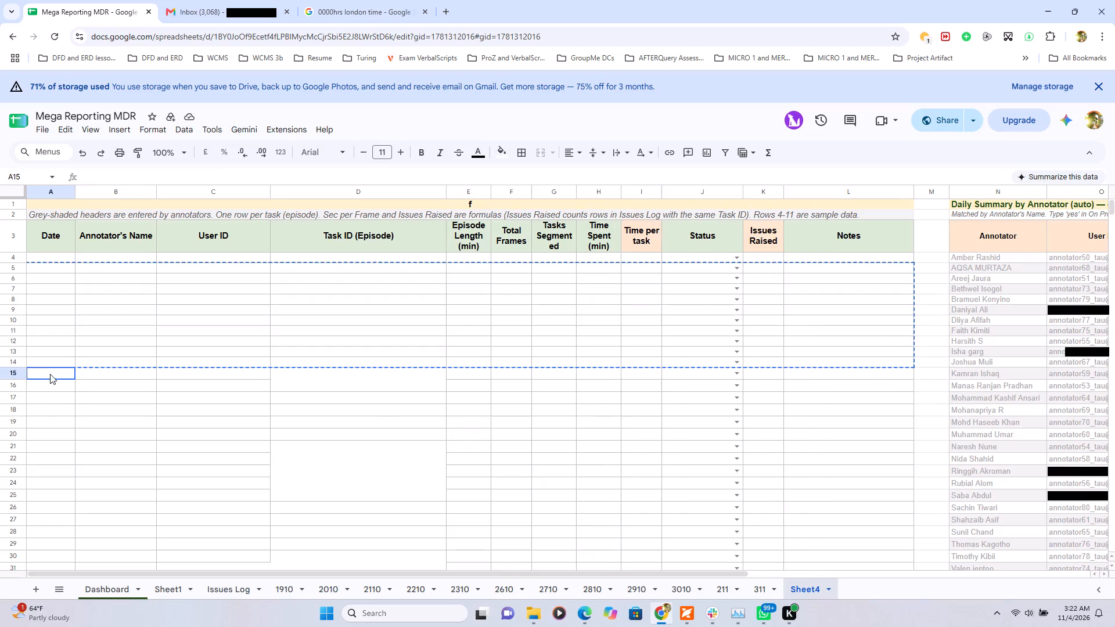
left_click_drag(50, 374, 858, 491)
right_click(712, 433)
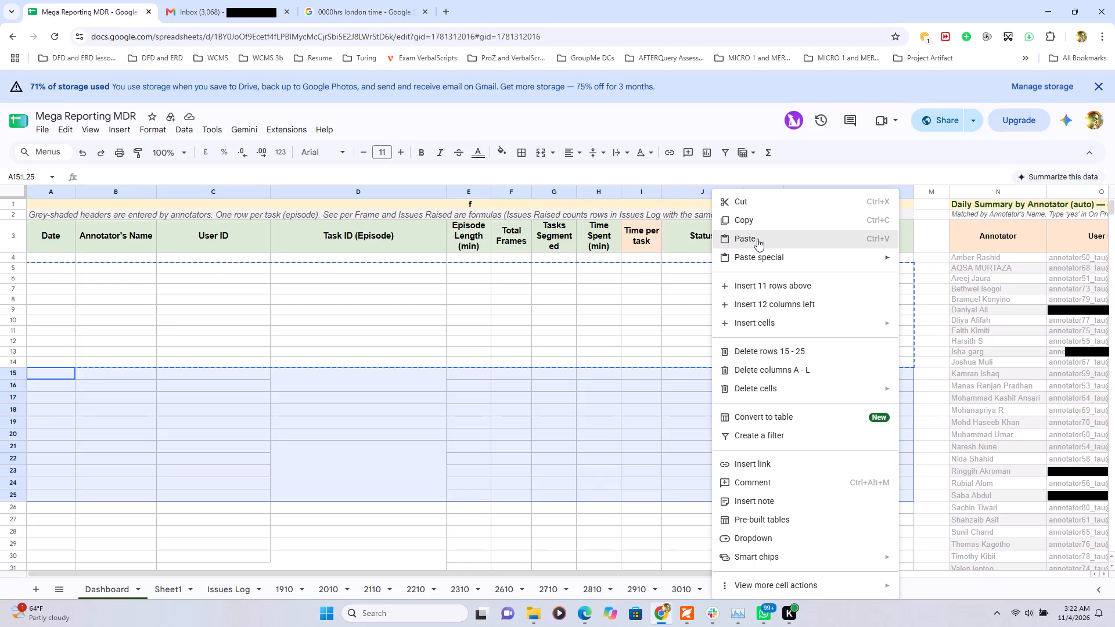
left_click(749, 238)
Paste the copied blank rows starting at A28, covering the uneven borders in A28:L37.
scroll(749, 372, "down", 3)
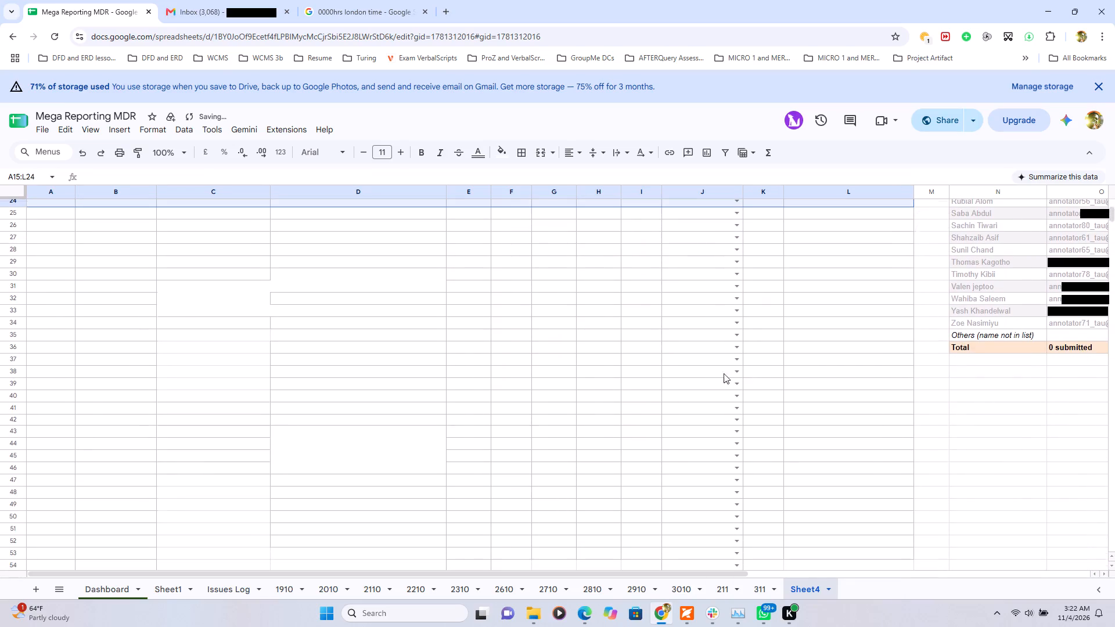
left_click_drag(45, 248, 459, 308)
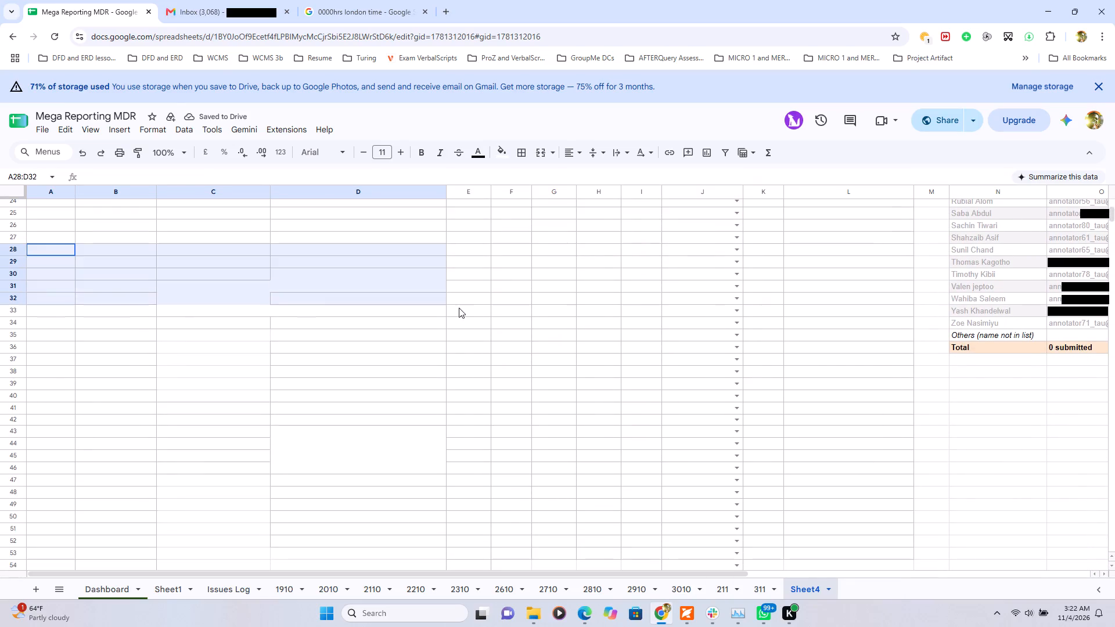
left_click_drag(459, 308, 862, 316)
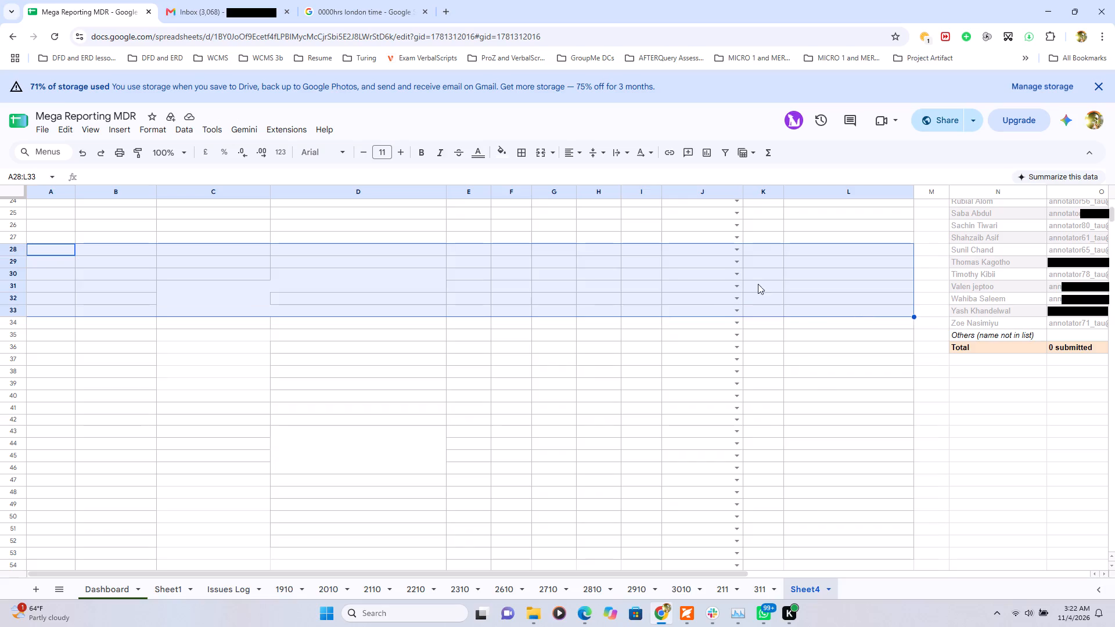
right_click(748, 278)
left_click(788, 235)
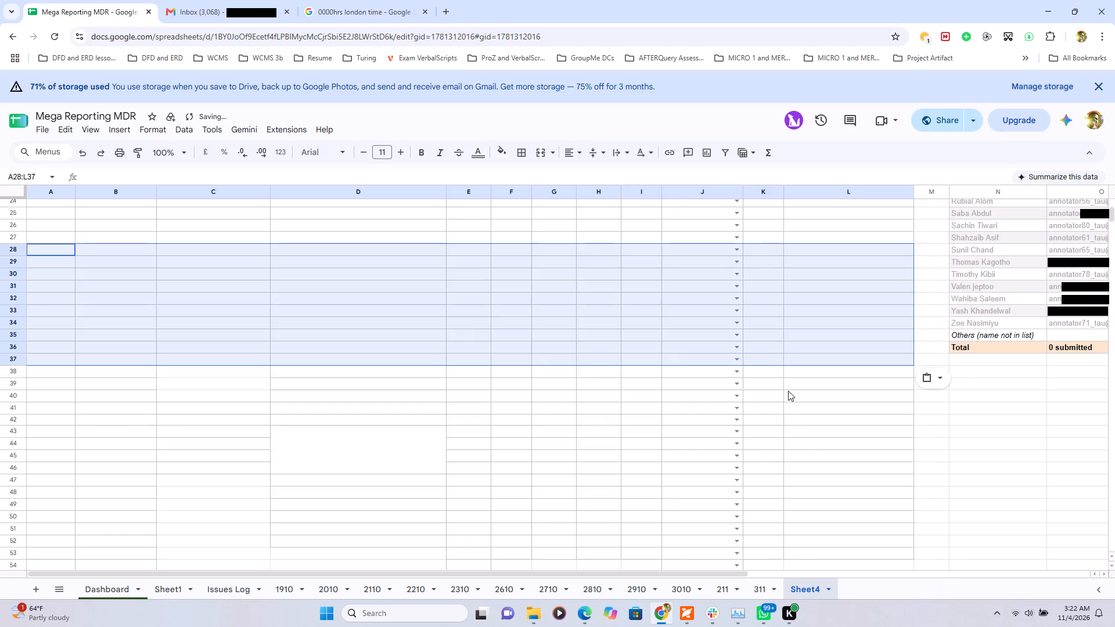
Paste the copied blank rows starting at A41, covering A41:L50.
scroll(788, 391, "down", 2)
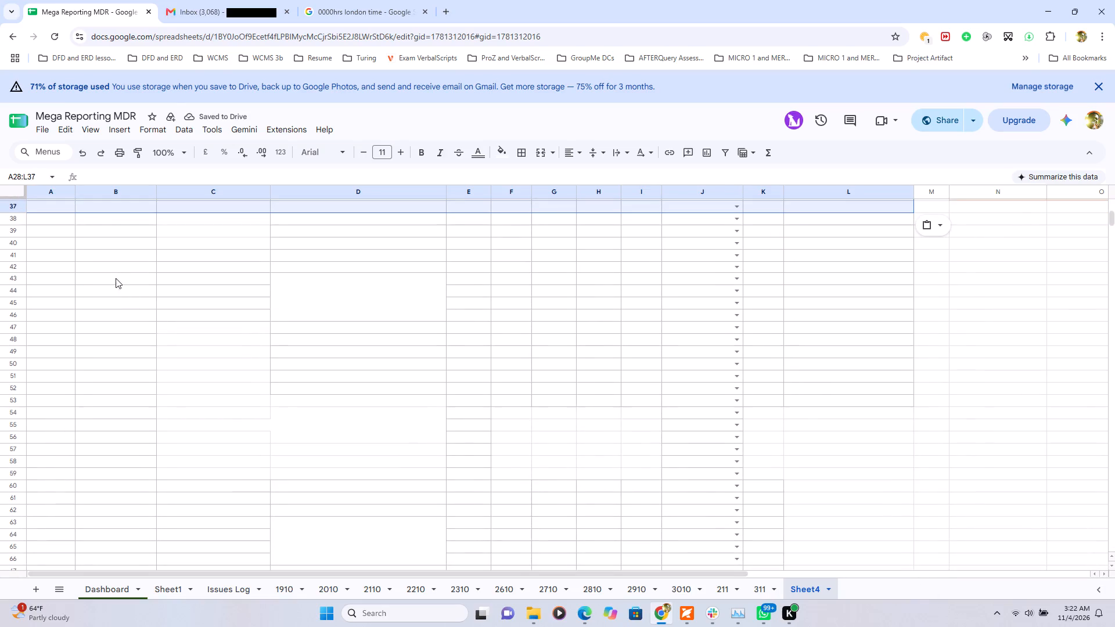
left_click_drag(51, 261, 722, 309)
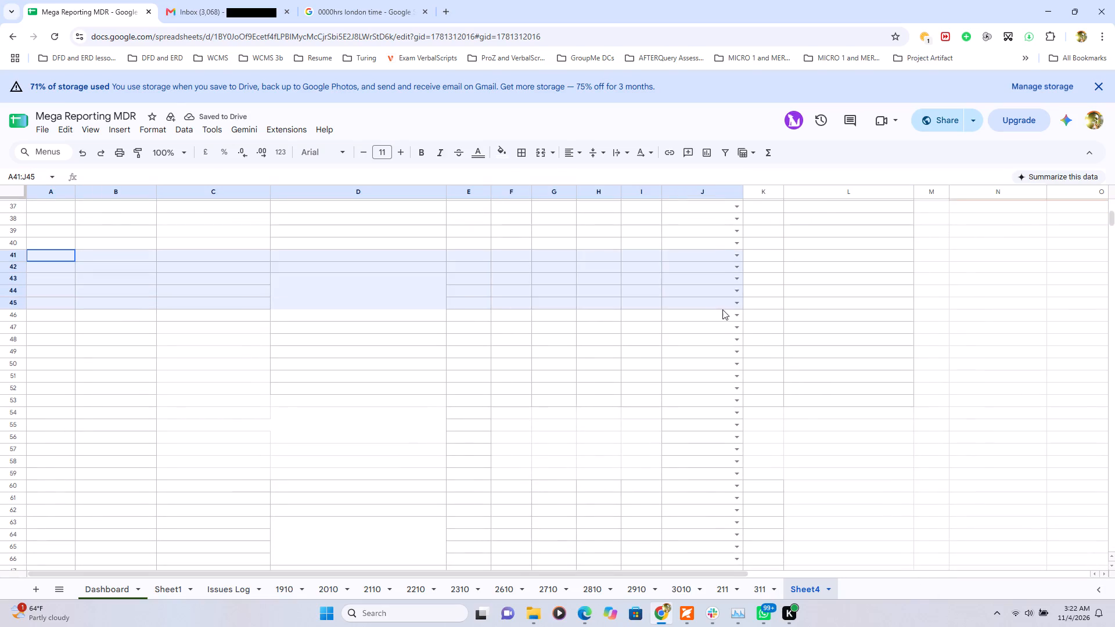
left_click_drag(722, 309, 761, 318)
scroll(761, 318, "up", 2)
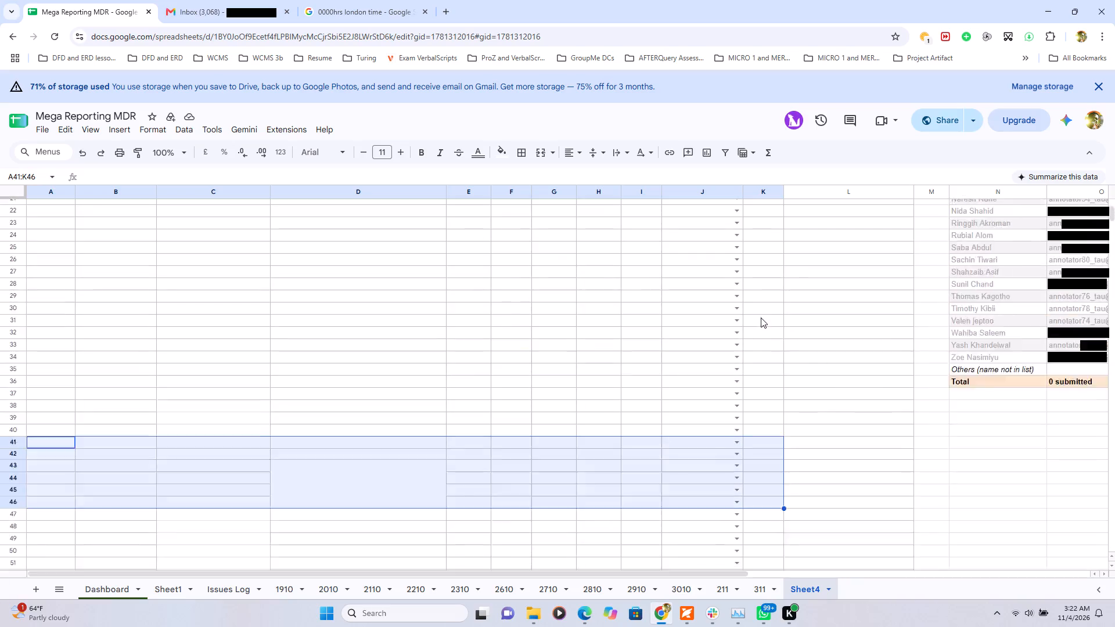
scroll(761, 318, "up", 4)
scroll(761, 318, "down", 1)
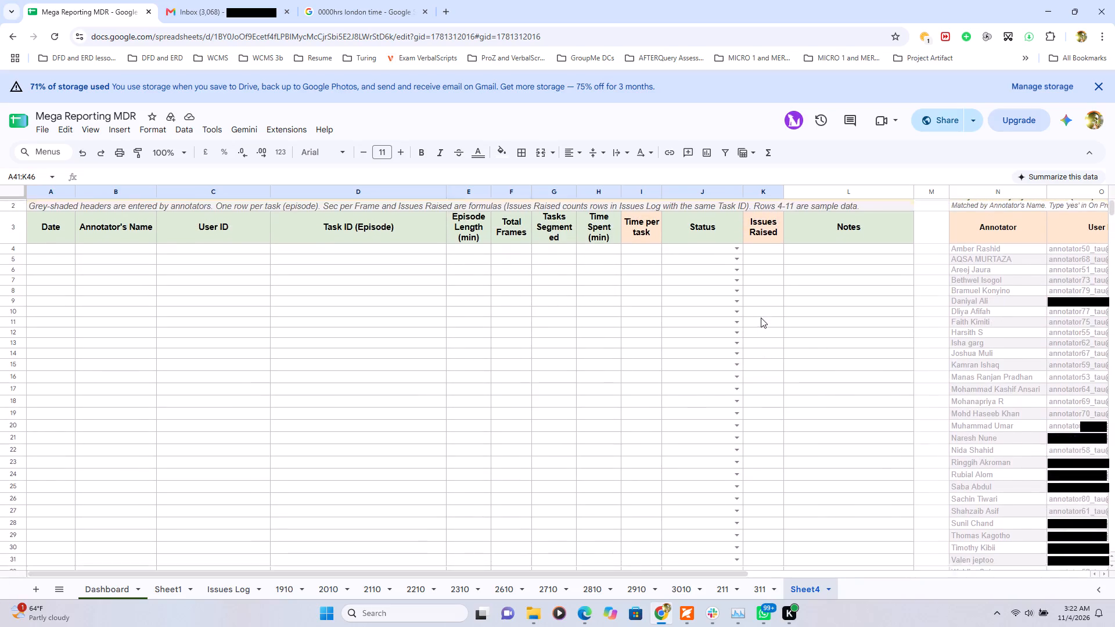
scroll(761, 318, "down", 3)
right_click(656, 420)
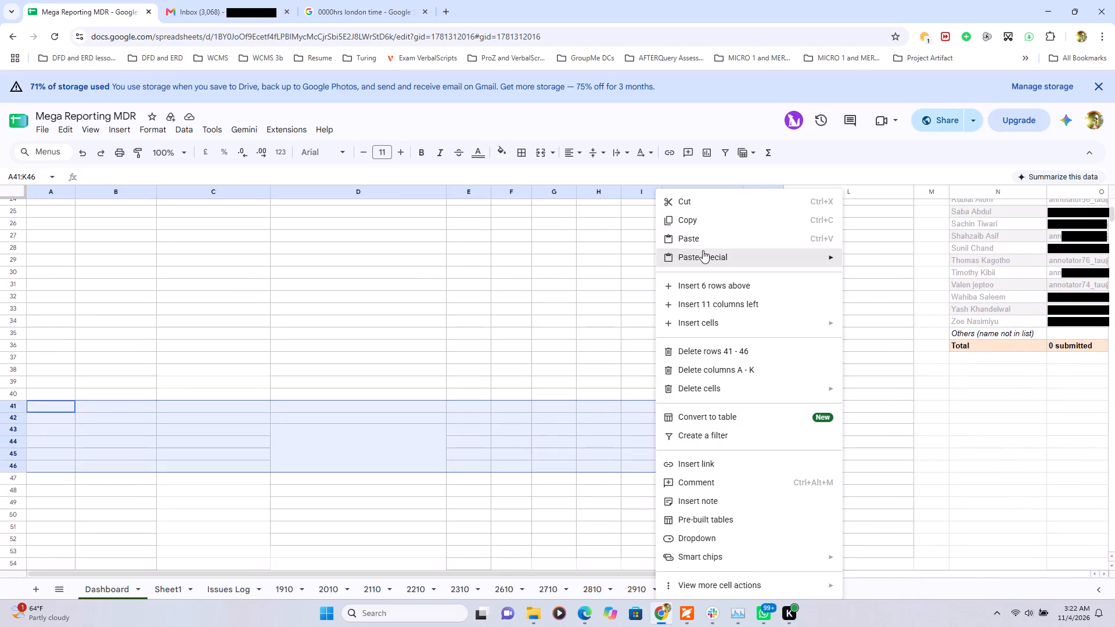
left_click(693, 241)
Paste the copied blank rows starting at A52, covering the incompletely bordered cells in A52:L61.
scroll(762, 335, "up", 3)
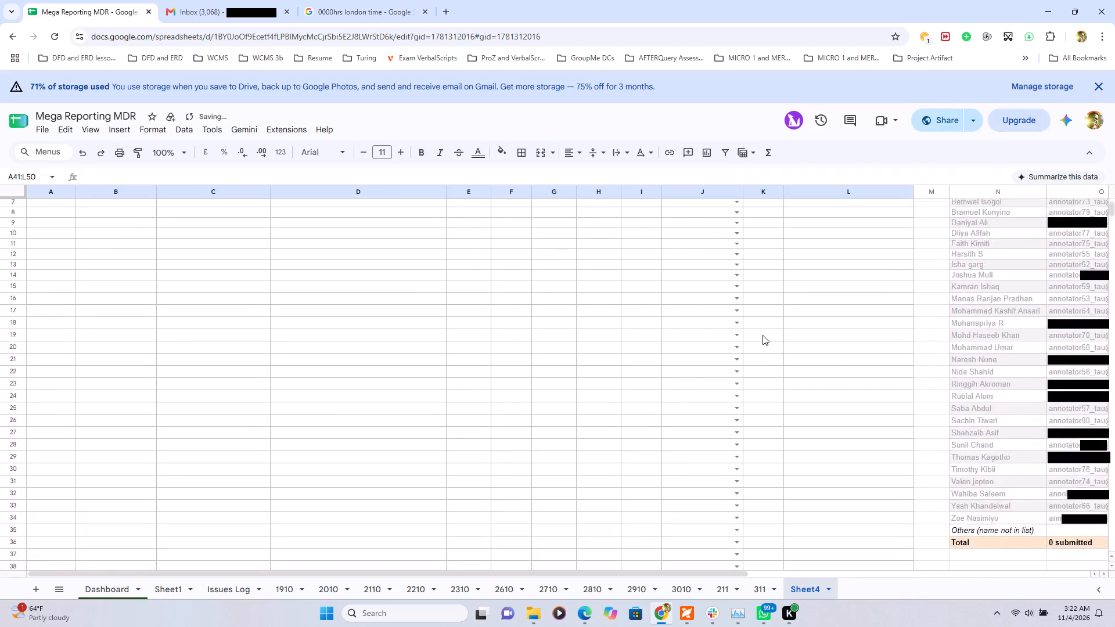
scroll(762, 335, "up", 2)
scroll(762, 335, "down", 7)
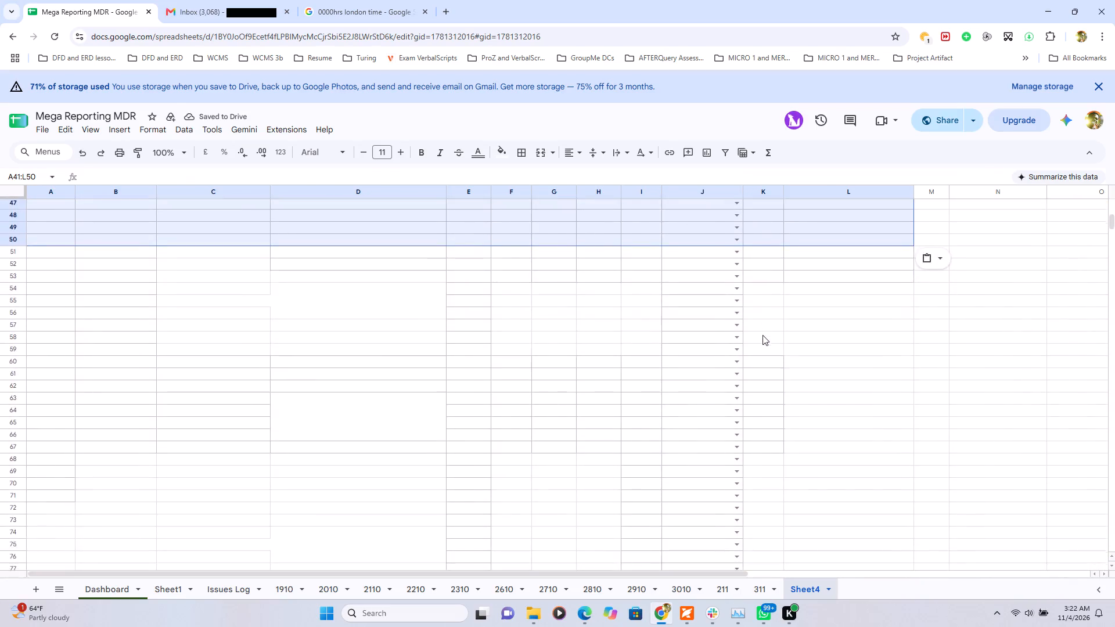
scroll(762, 335, "up", 1)
left_click_drag(38, 286, 54, 292)
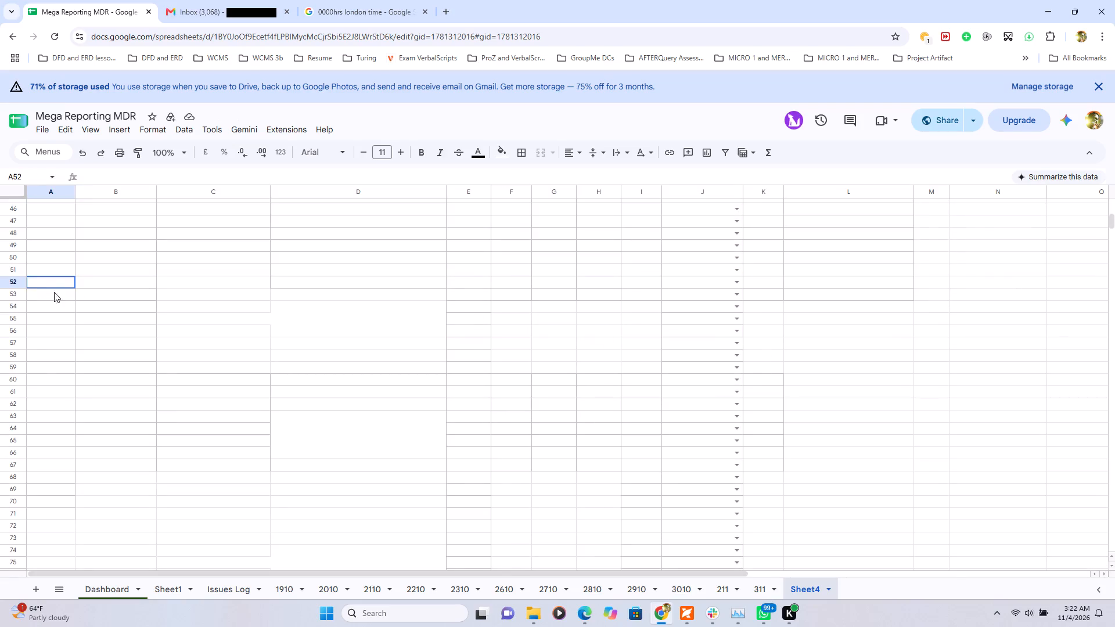
left_click_drag(54, 292, 900, 447)
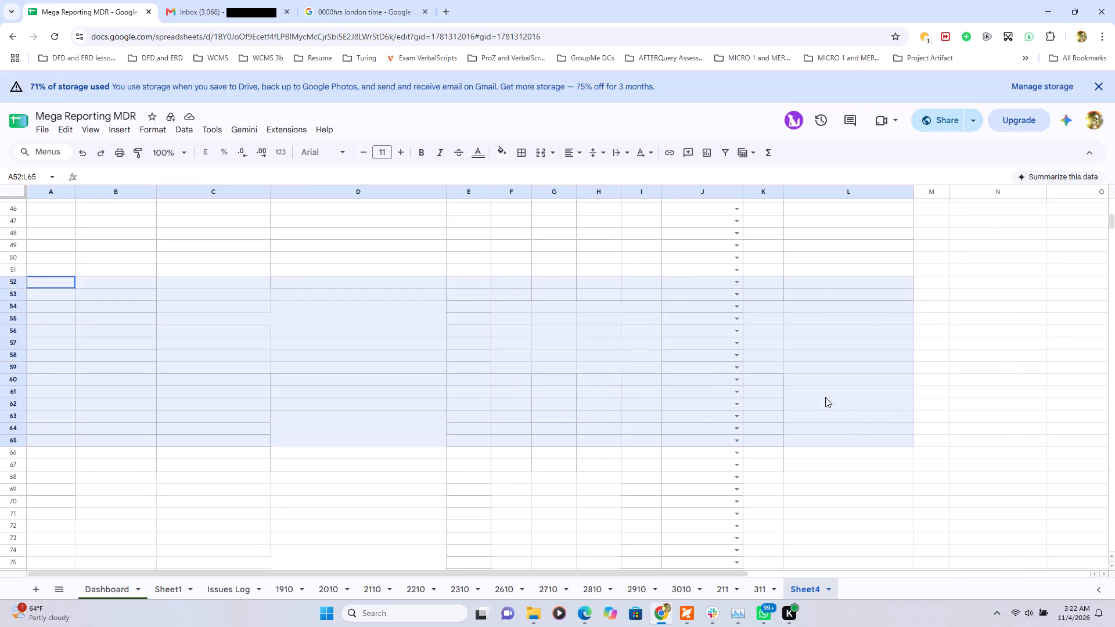
right_click(814, 384)
left_click(854, 244)
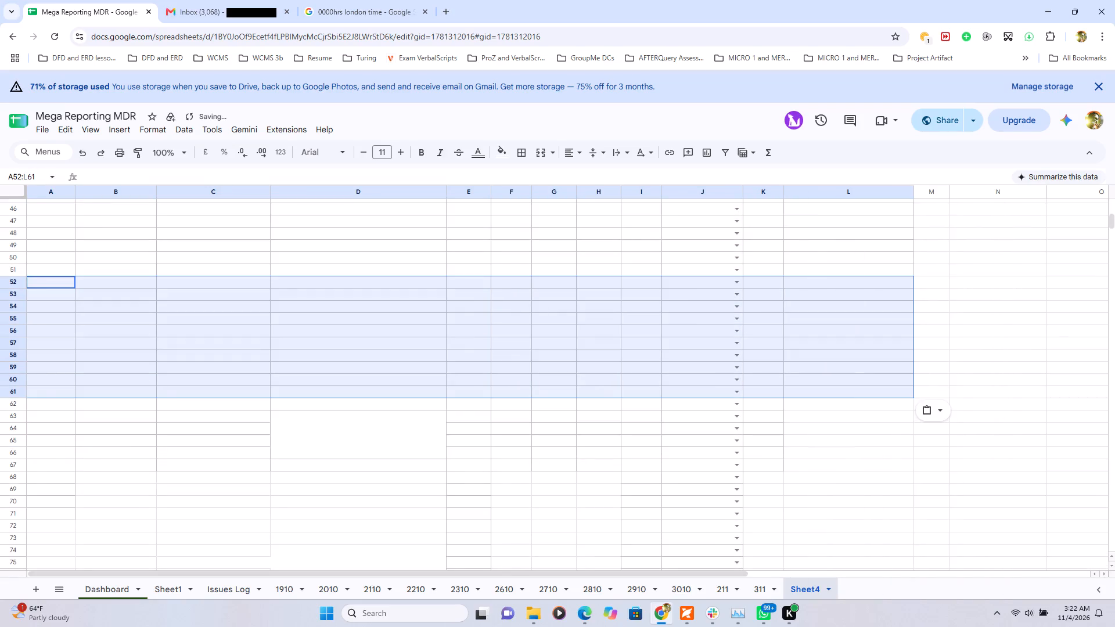
Paste the copied blank rows starting at A62, covering A62:L71.
scroll(852, 398, "down", 1)
left_click_drag(49, 315, 210, 338)
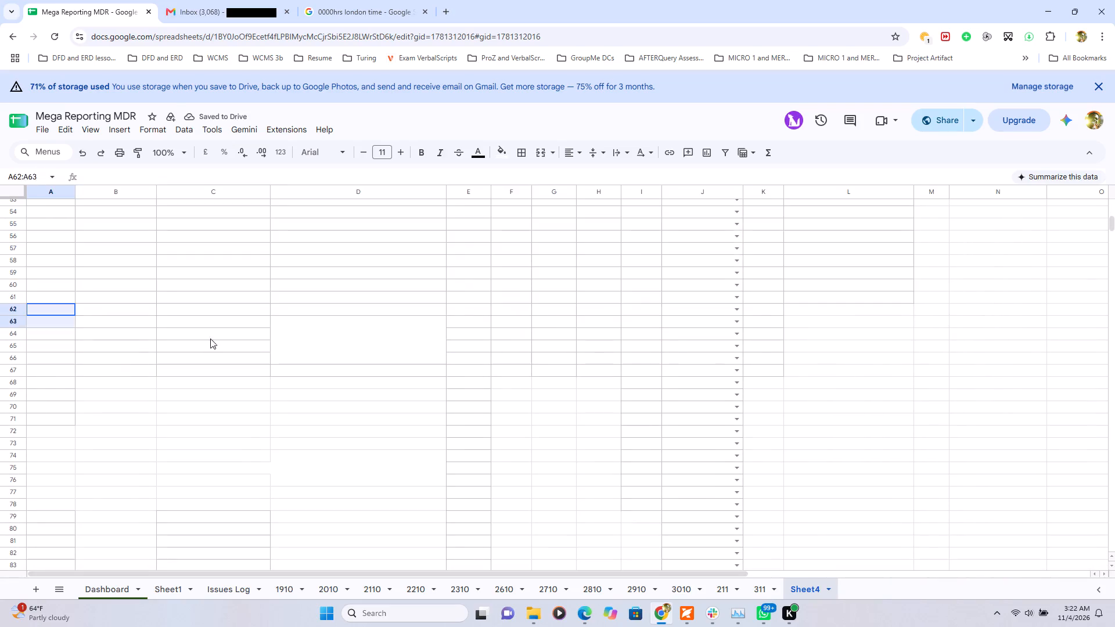
left_click_drag(210, 338, 830, 480)
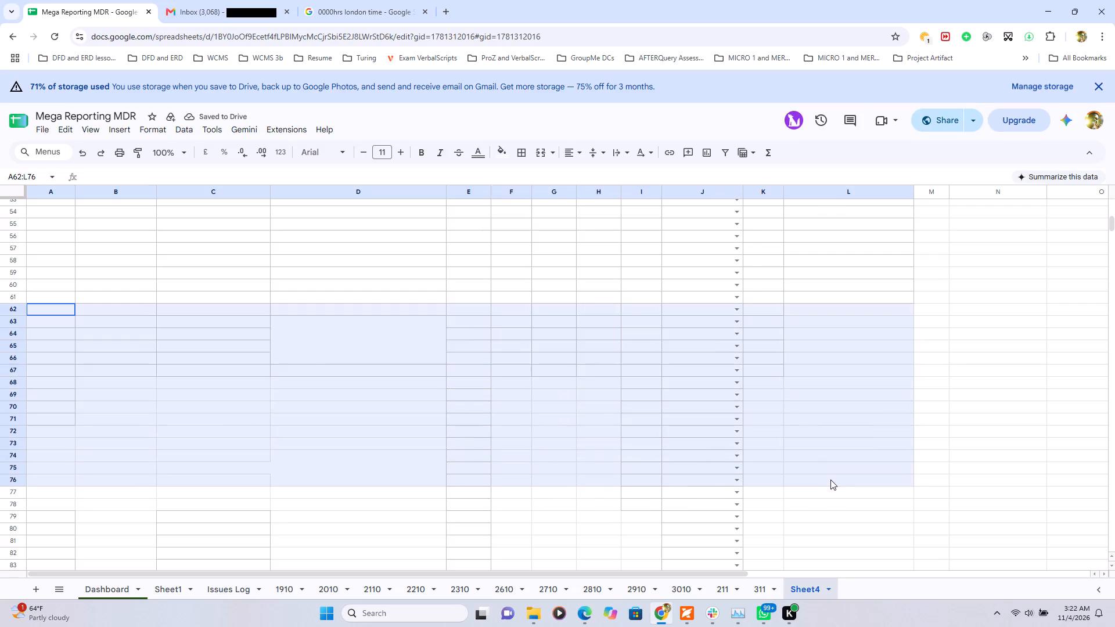
left_click_drag(830, 480, 830, 482)
right_click(641, 398)
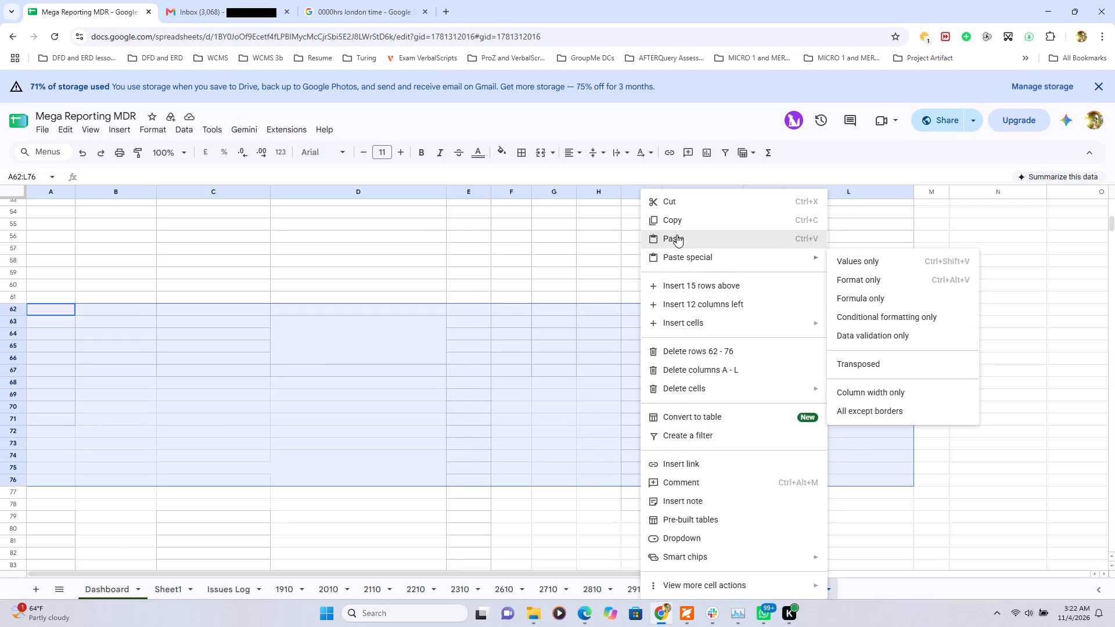
left_click(677, 235)
Paste the copied blank rows starting at A74, covering A74:L83.
scroll(688, 408, "down", 2)
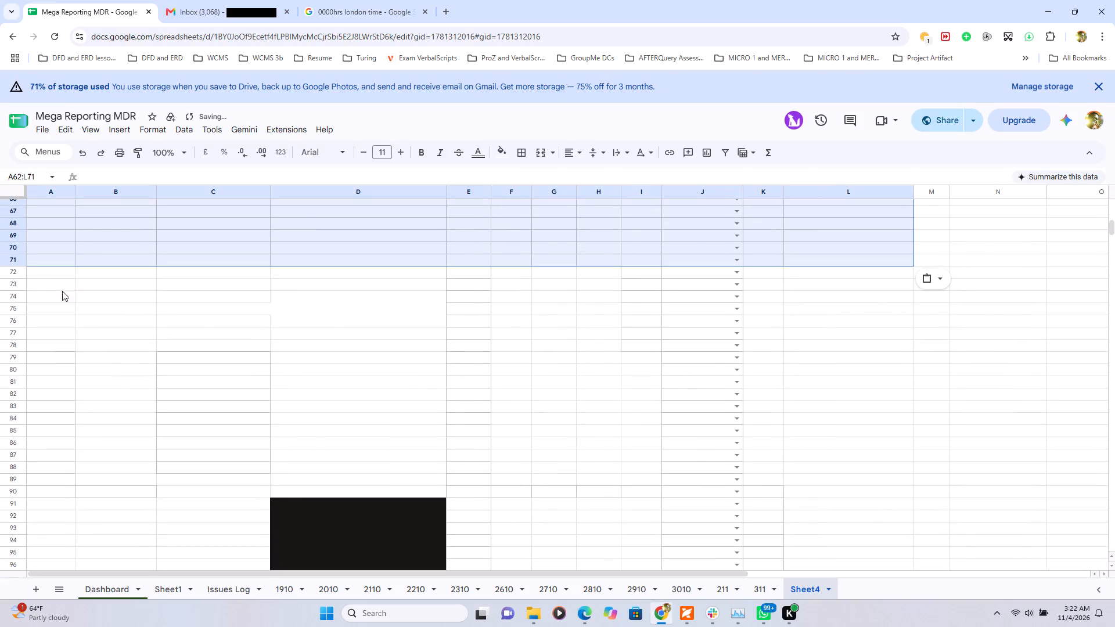
left_click_drag(34, 292, 882, 391)
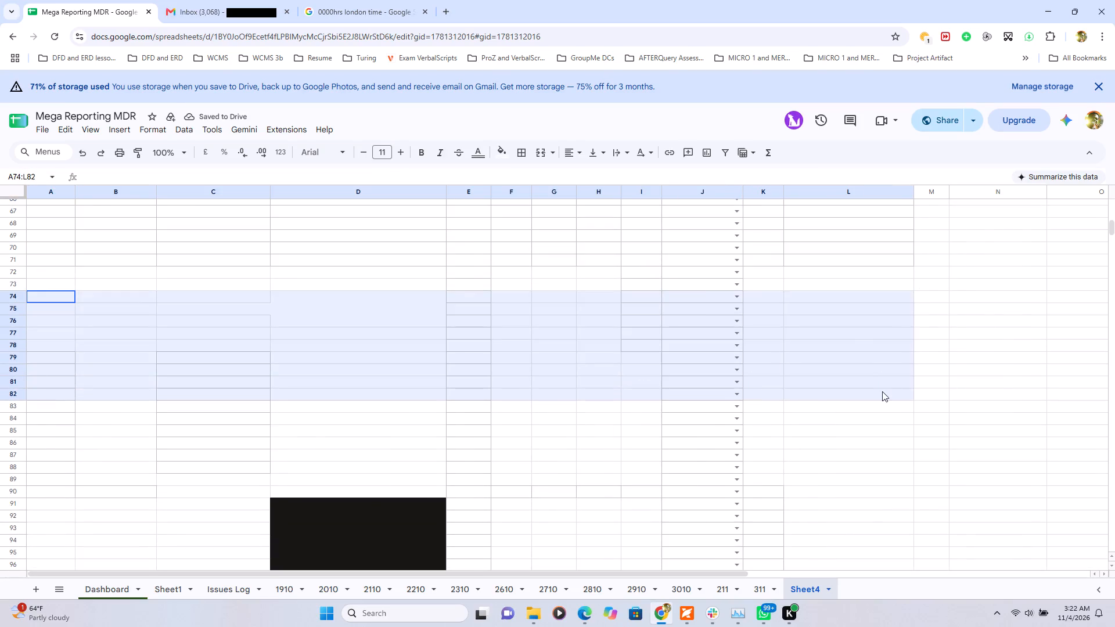
left_click_drag(882, 391, 884, 391)
right_click(800, 333)
left_click(841, 237)
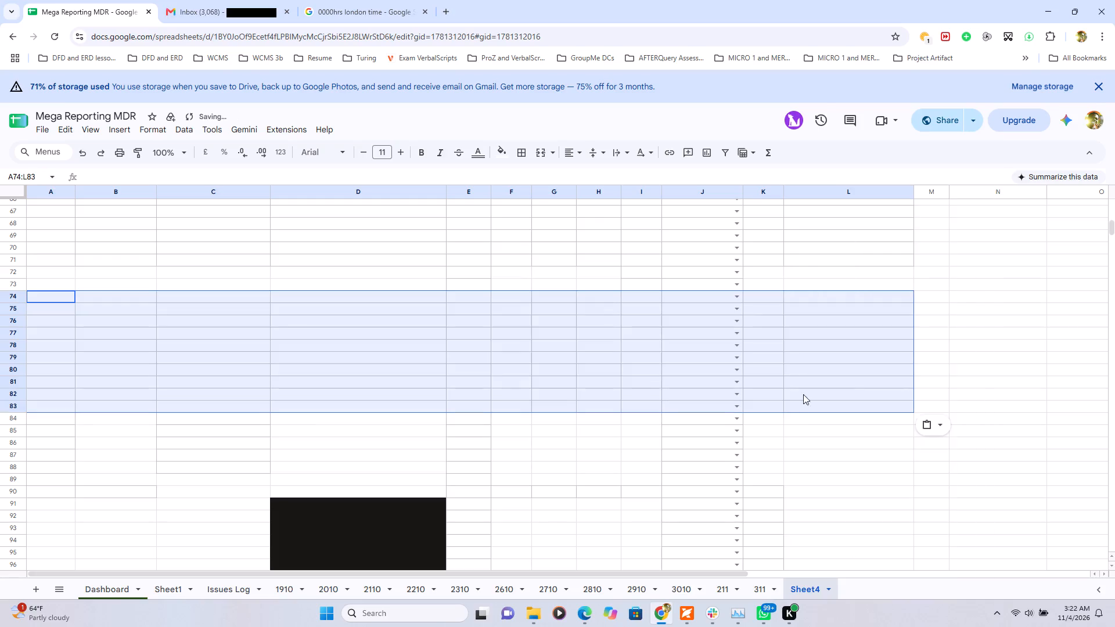
Paste the copied blank rows starting at A89, covering A89:L98 including the black cells in column D.
scroll(799, 413, "down", 1)
left_click_drag(46, 361, 905, 509)
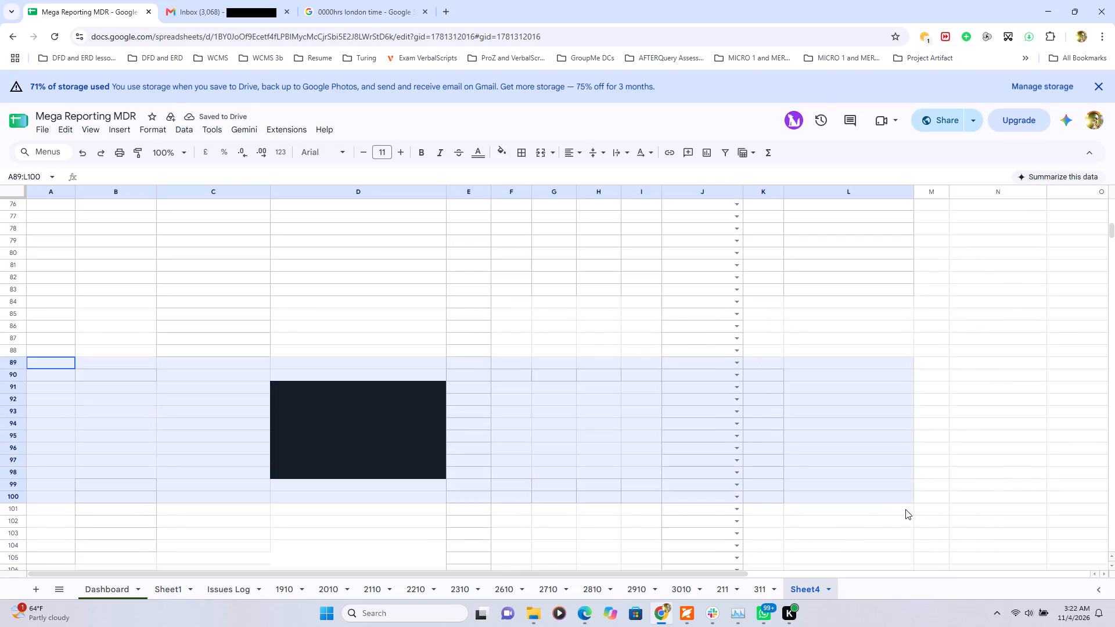
left_click_drag(905, 509, 904, 509)
right_click(776, 394)
left_click(801, 244)
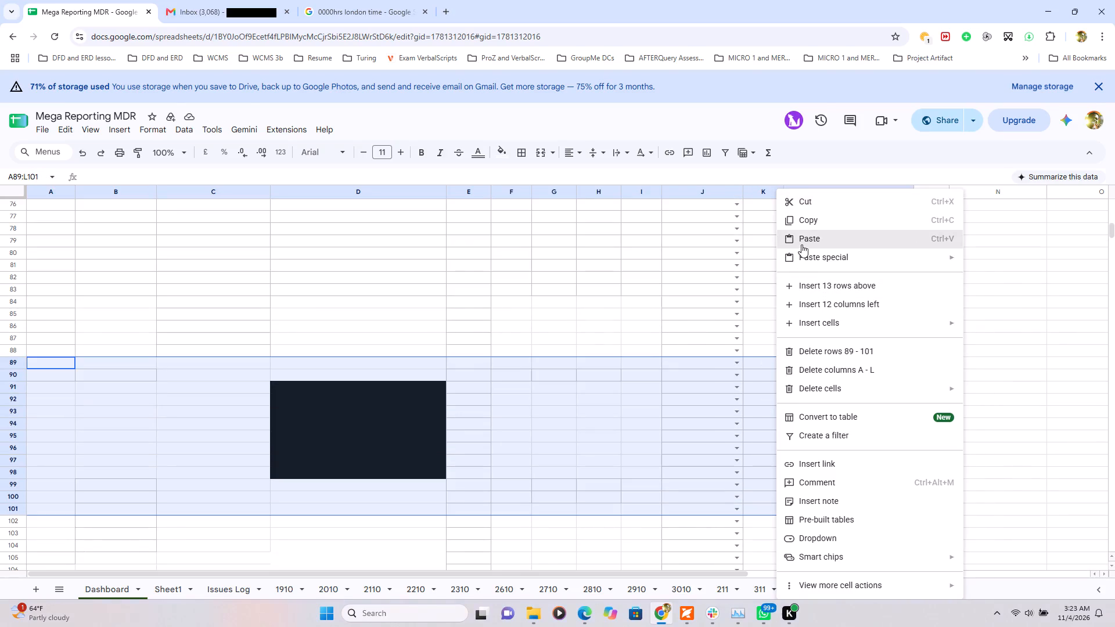
Paste the copied blank rows starting at A104, covering A104:L113 where column D lacks borders.
scroll(765, 445, "down", 4)
scroll(597, 319, "up", 1)
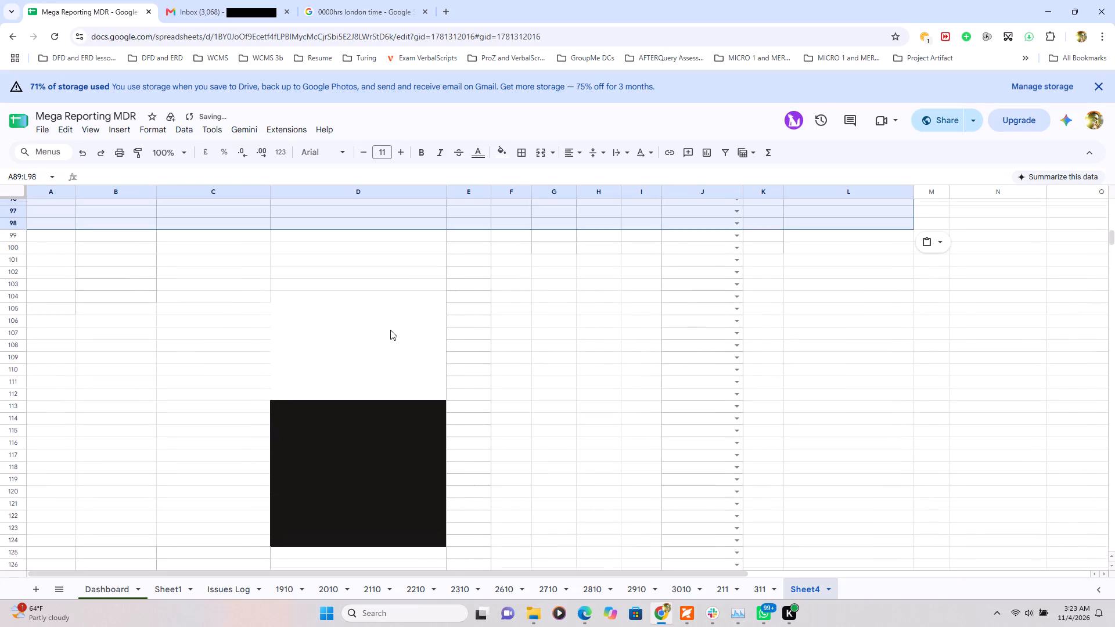
left_click_drag(54, 297, 754, 421)
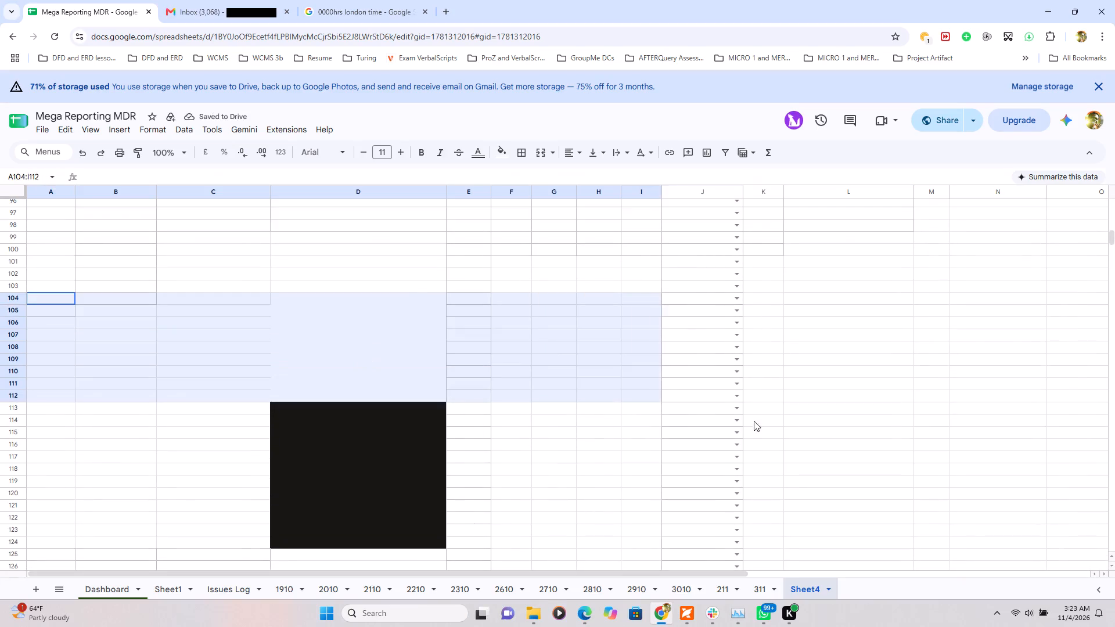
left_click_drag(754, 421, 853, 470)
right_click(781, 335)
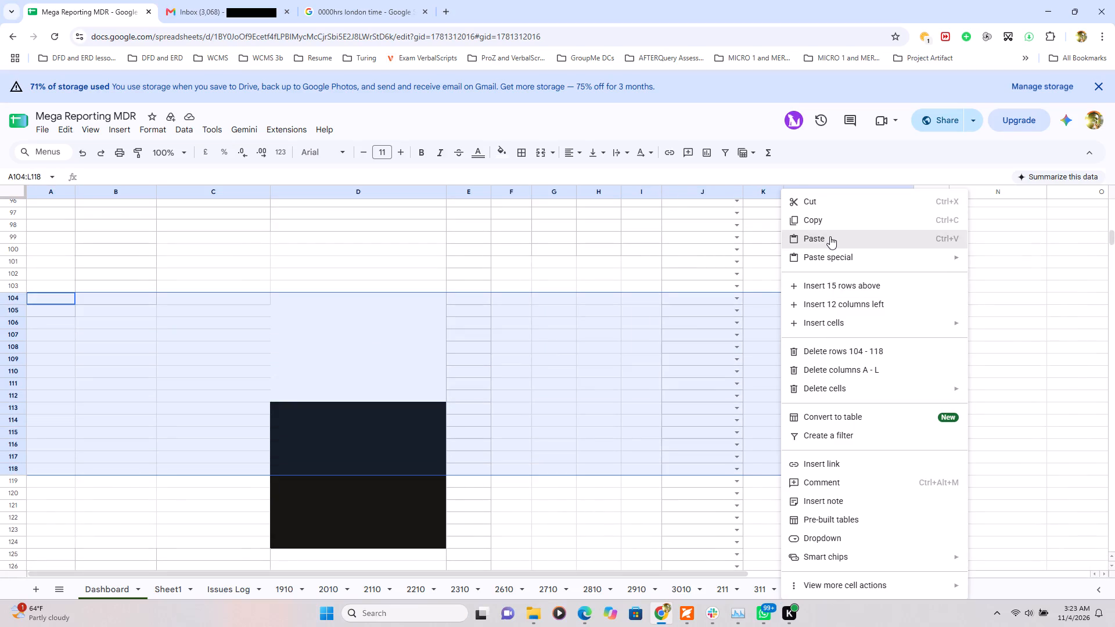
left_click(830, 236)
Paste the copied blank rows starting at A114, covering A114:L123 including the black cells in column D.
scroll(790, 408, "down", 2)
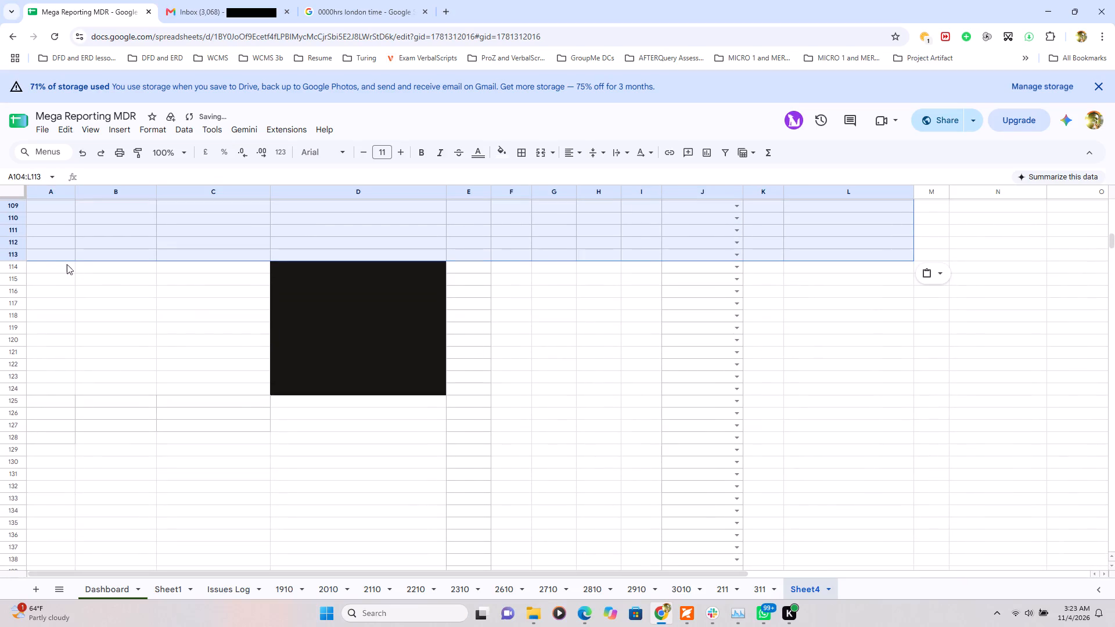
left_click_drag(51, 265, 869, 399)
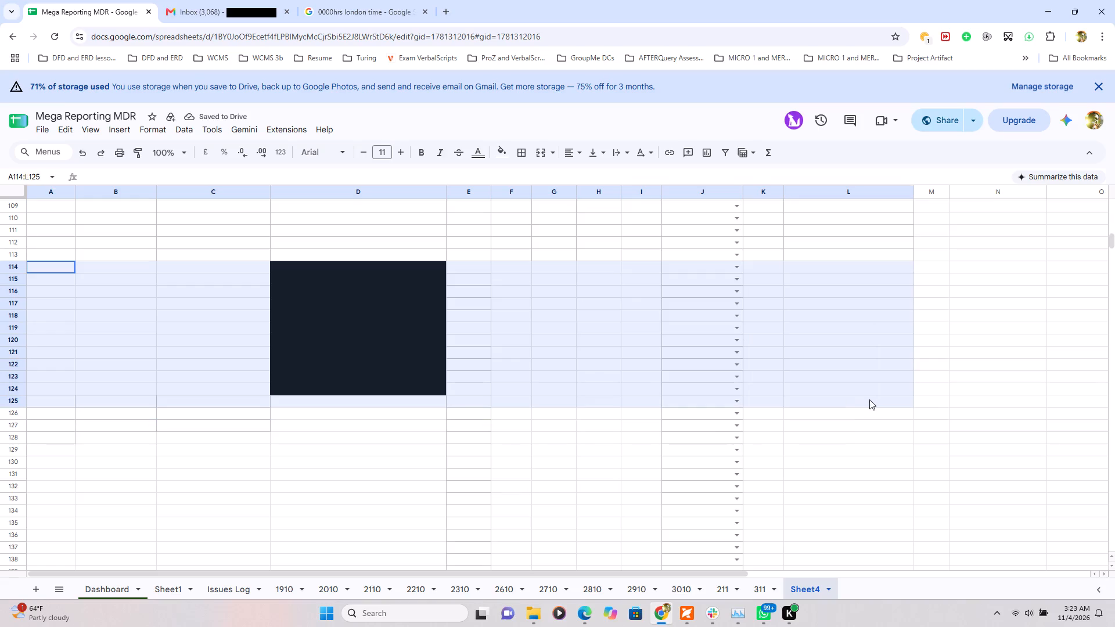
left_click_drag(869, 399, 871, 399)
right_click(695, 303)
left_click(742, 240)
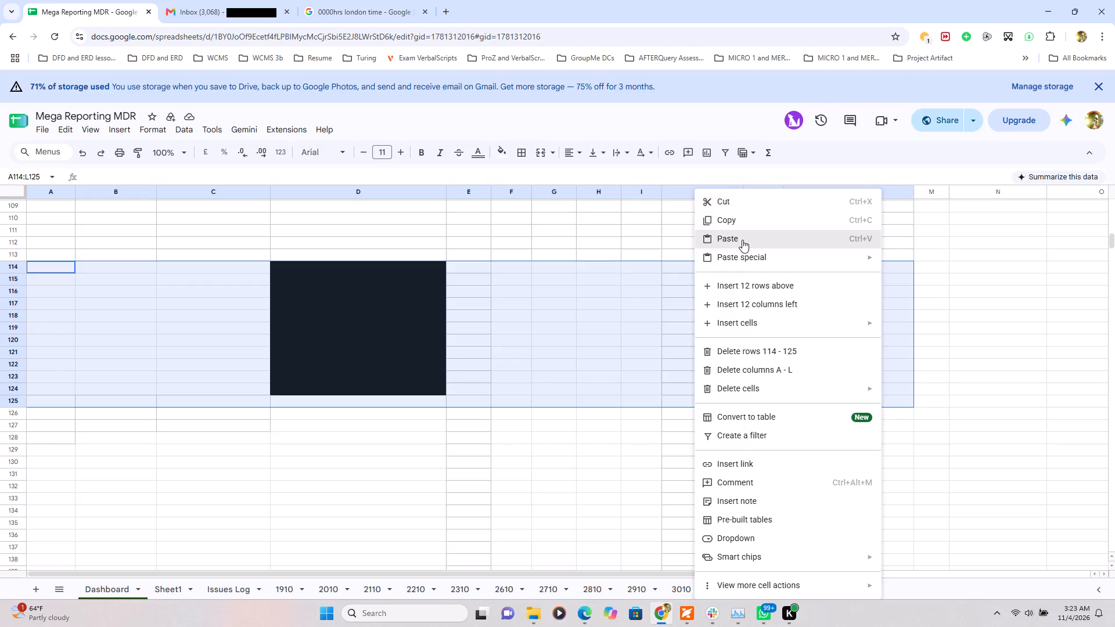
Paste the copied blank rows starting at A124, covering A124:L133 including the last black cell in column D.
left_click_drag(48, 385, 67, 388)
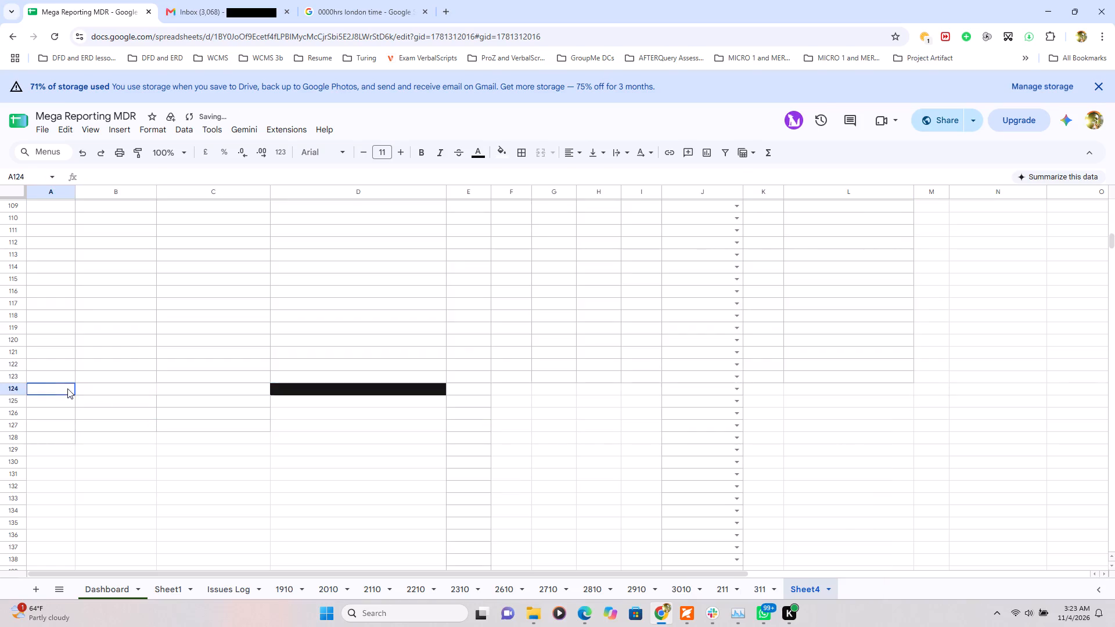
left_click_drag(67, 388, 842, 471)
right_click(785, 427)
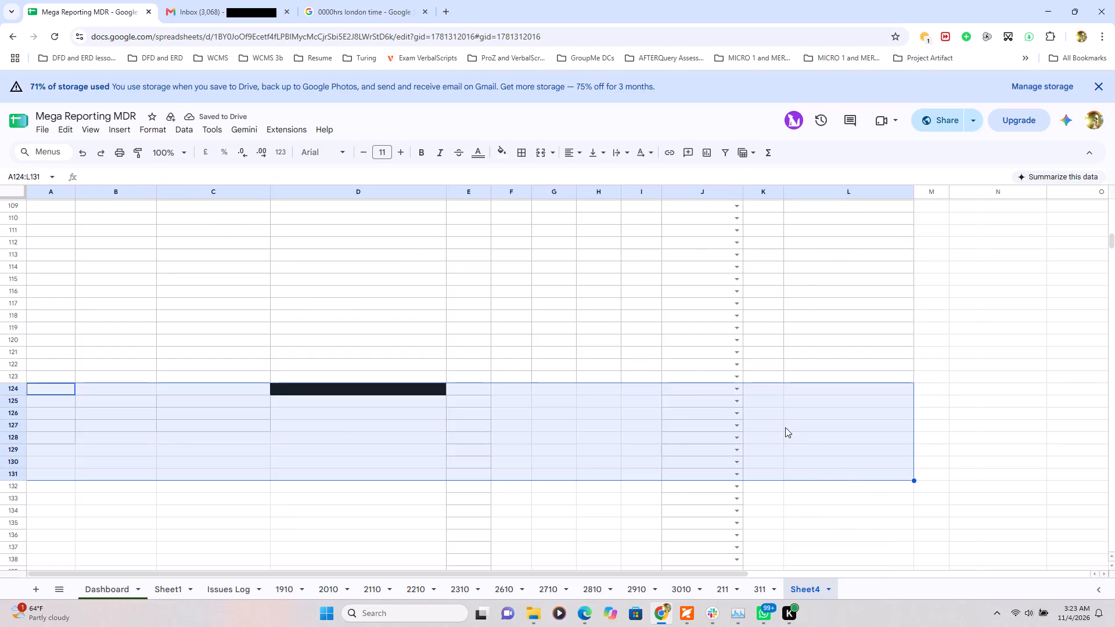
left_click(808, 244)
Inspect the blank cells in the Episode Length, Total Frames, Time Spent and Time per task columns for formulas.
scroll(818, 350, "up", 7)
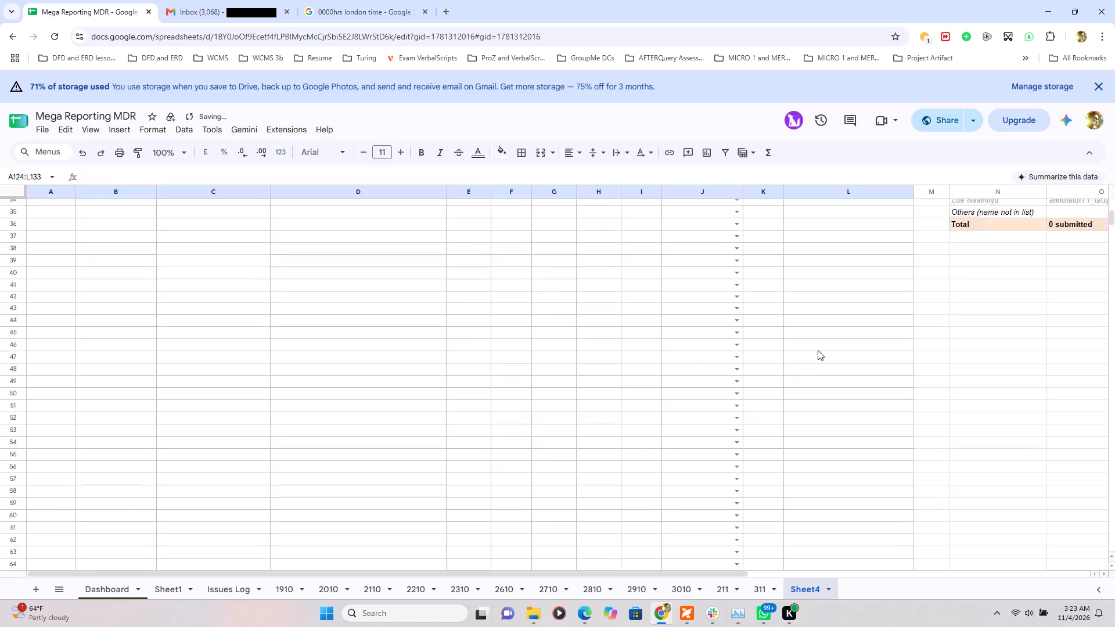
scroll(818, 350, "up", 5)
left_click(600, 306)
double_click(600, 306)
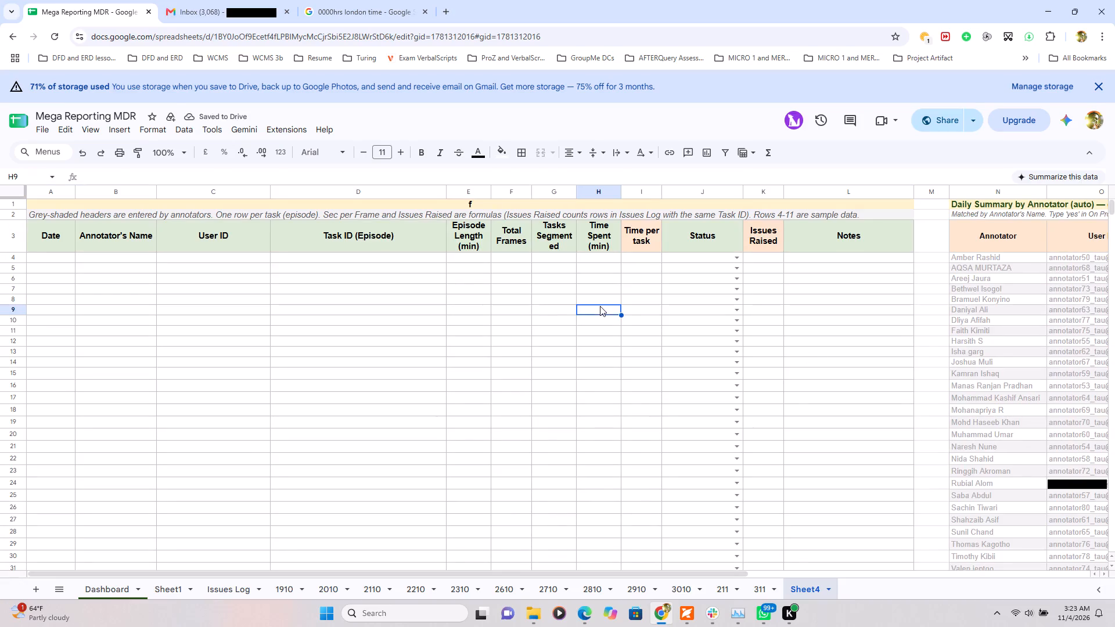
left_click(599, 313)
triple_click(604, 325)
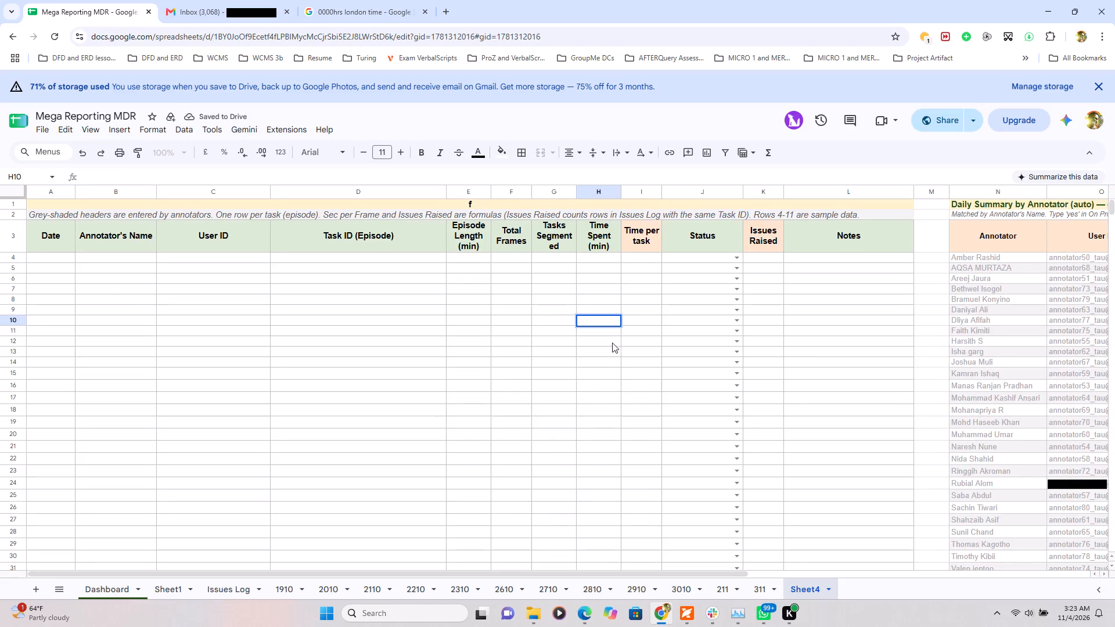
triple_click(612, 343)
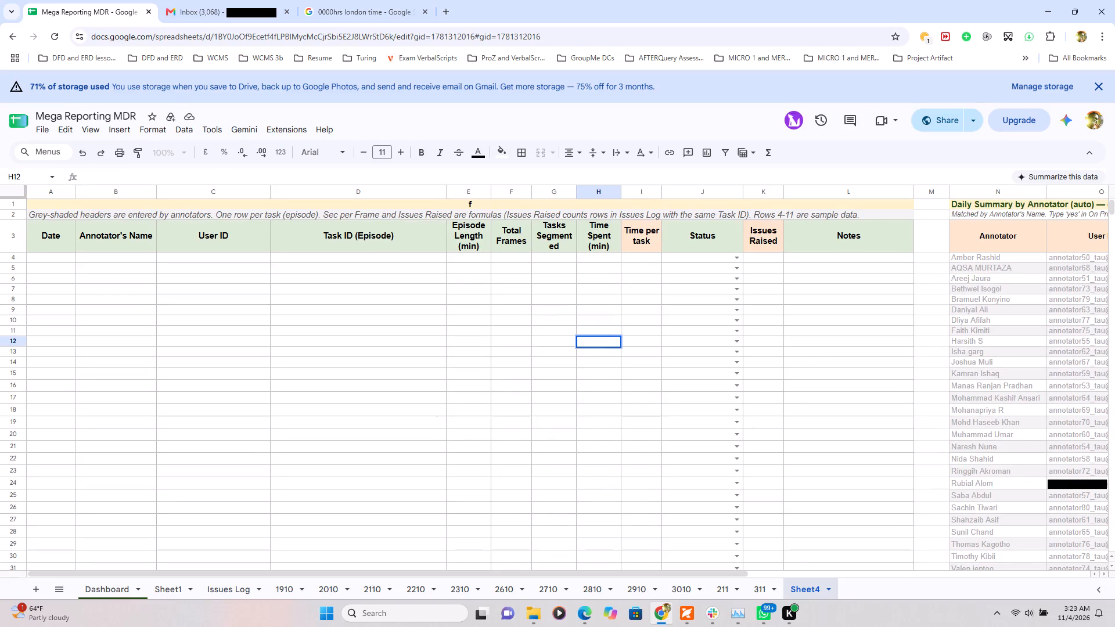
triple_click(595, 302)
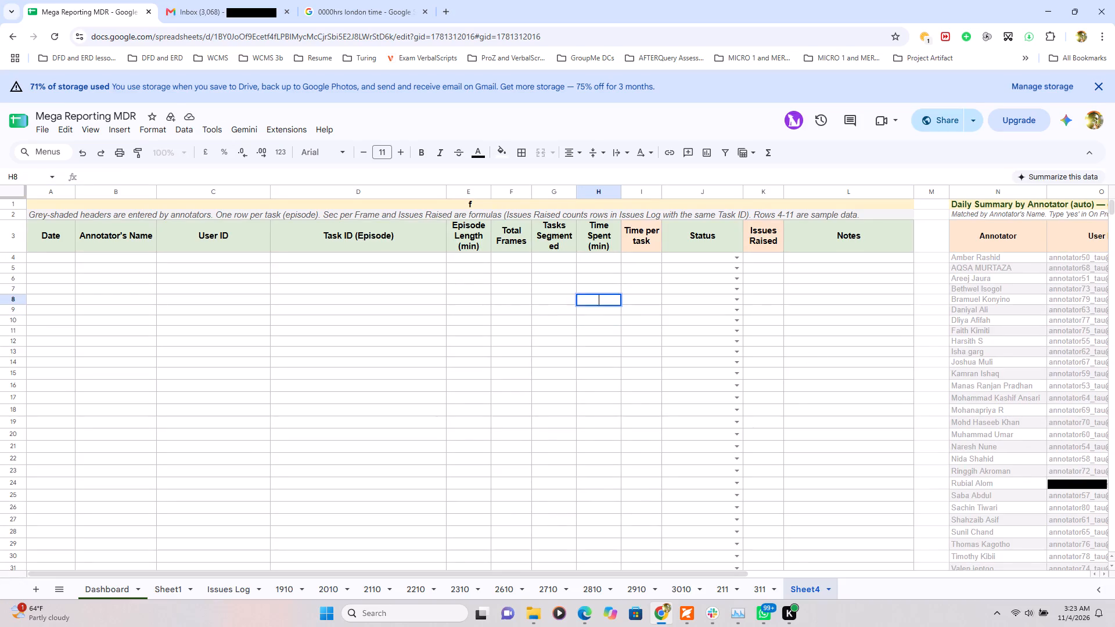
triple_click(601, 323)
double_click(601, 323)
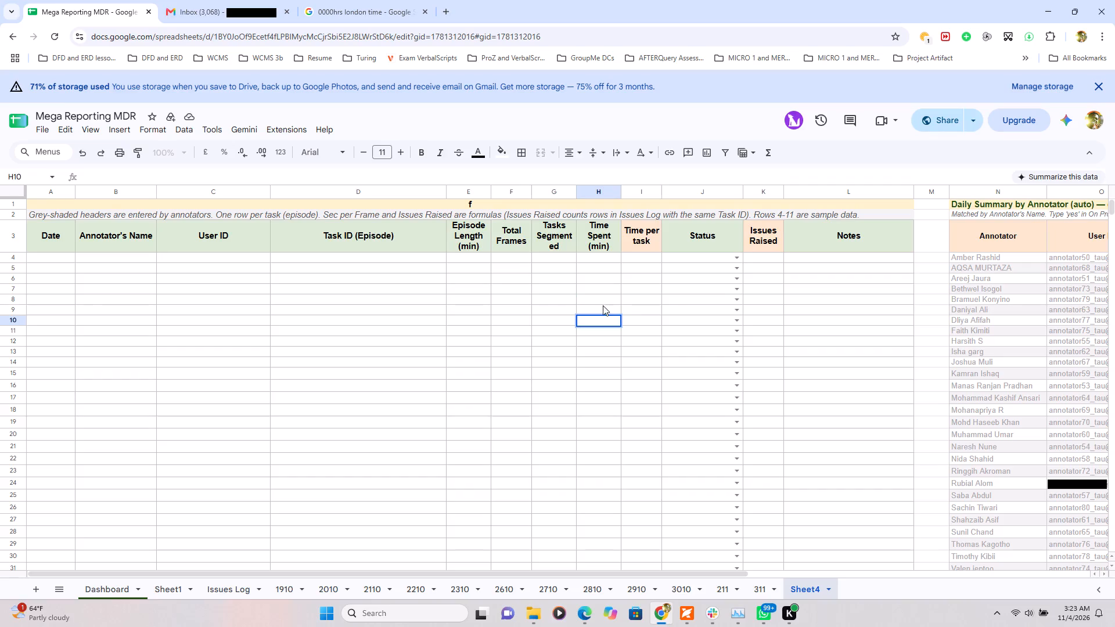
left_click(604, 300)
triple_click(600, 273)
left_click(600, 273)
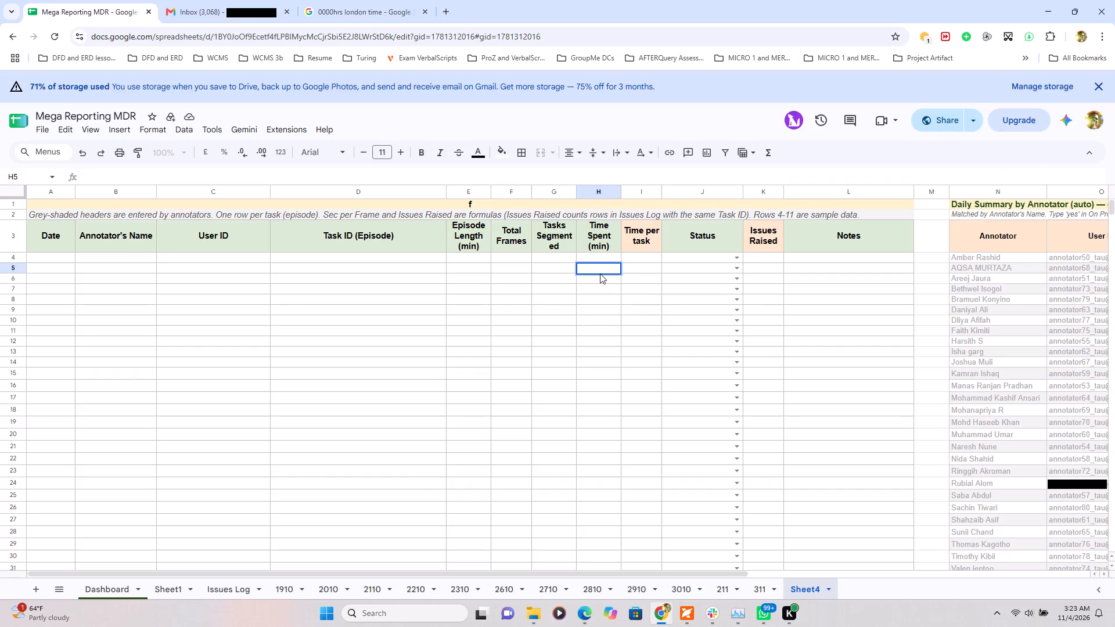
double_click(625, 272)
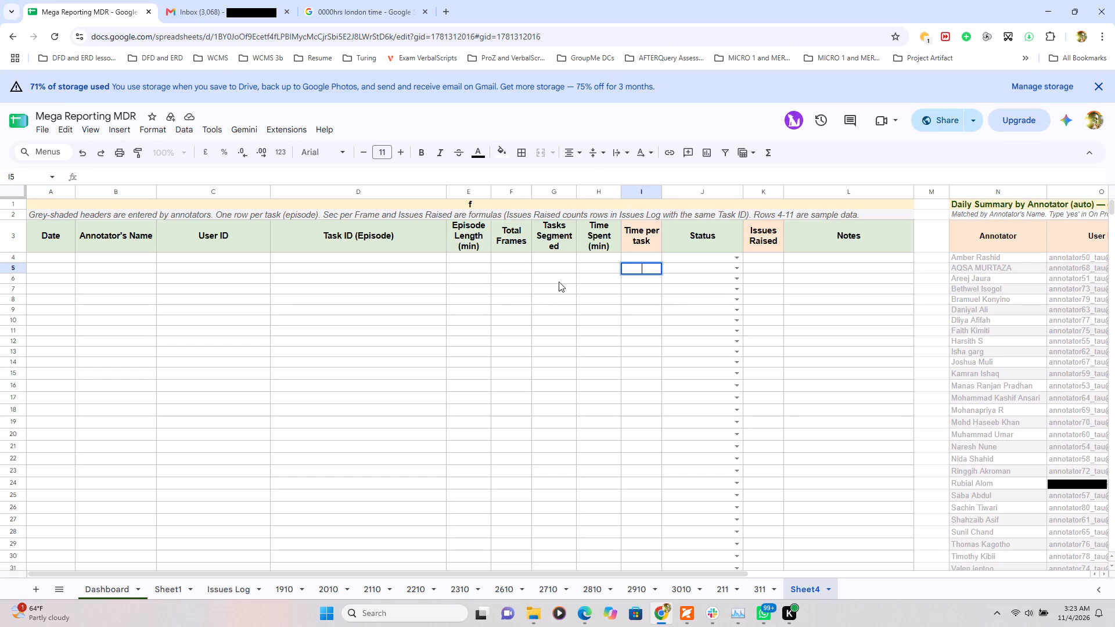
left_click(549, 278)
left_click(523, 274)
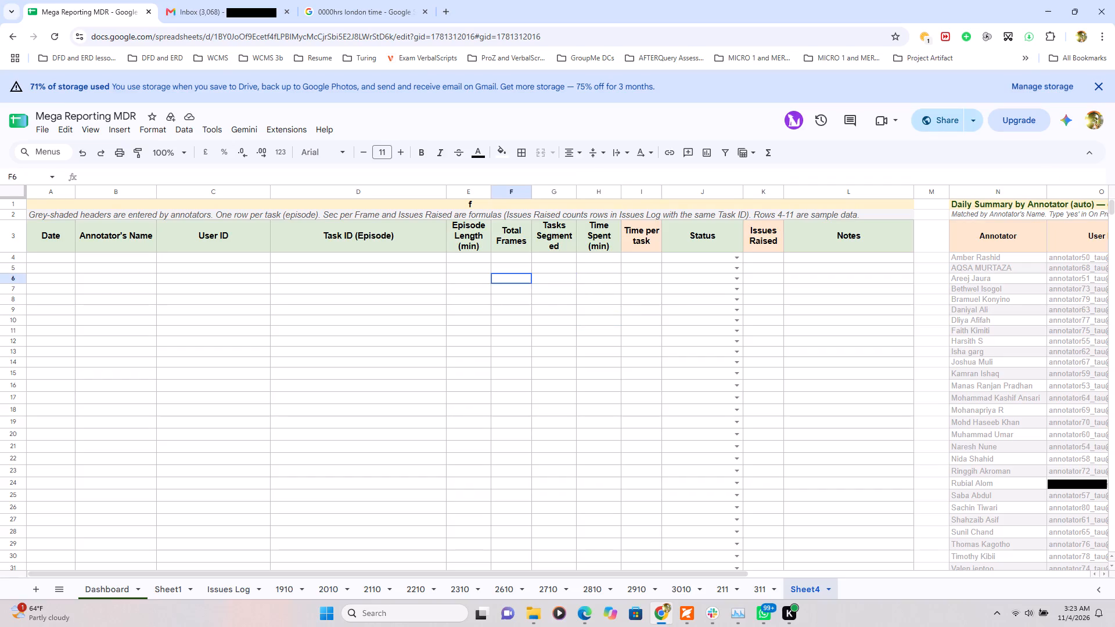
left_click(480, 273)
left_click(480, 273)
double_click(474, 269)
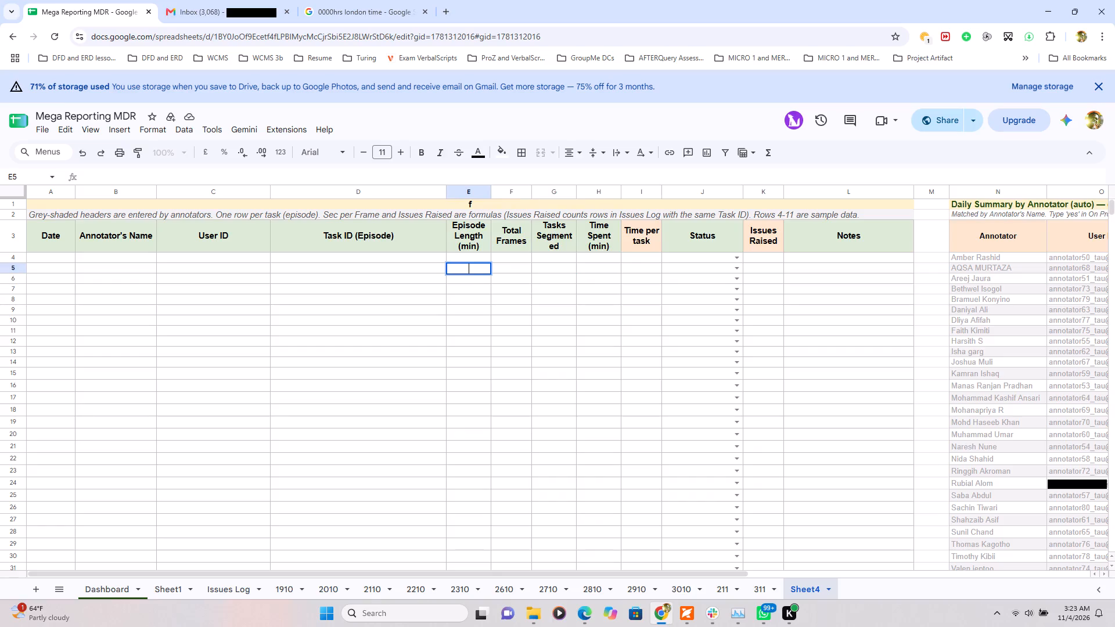
Enter a test Total Frames value of 5788 in cell F5 of Sheet4.
double_click(517, 268)
type("cvyu")
key("BackSpace")
key("BackSpace")
key("BackSpace")
key("BackSpace")
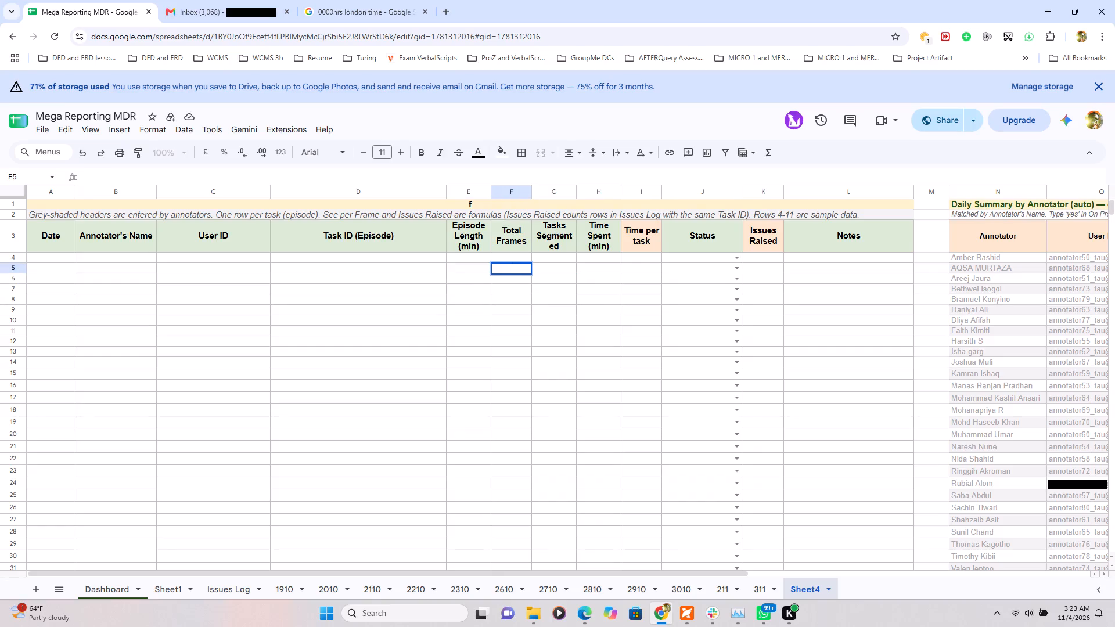
type("578")
key("8")
left_click(547, 290)
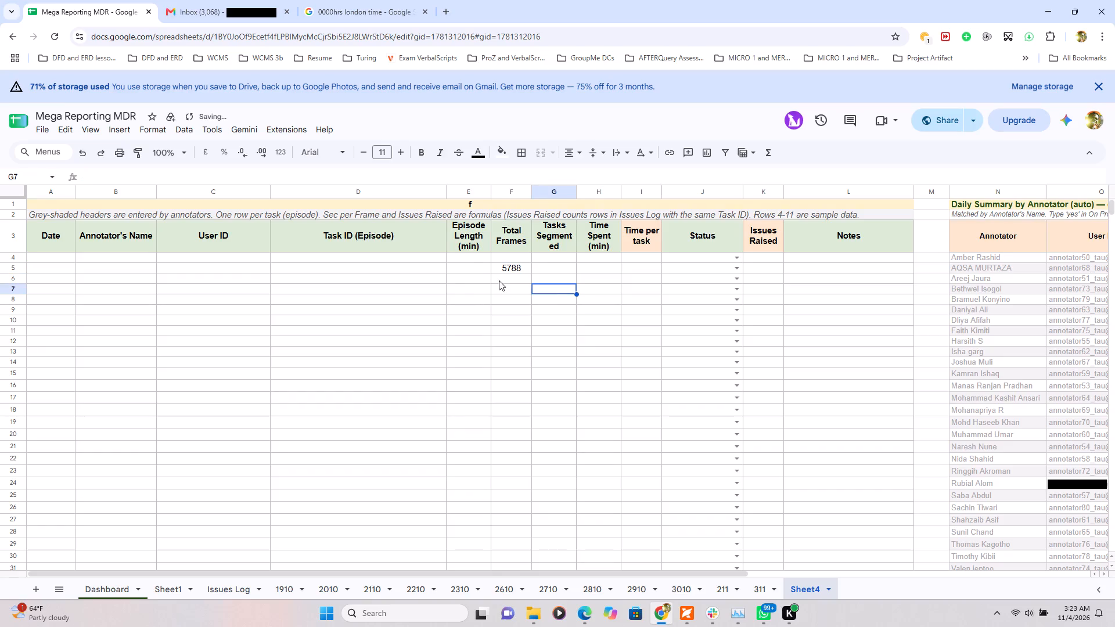
Check the Episode Length and Tasks Segmented cells next to the test frame value for formulas.
triple_click(468, 266)
left_click(468, 266)
left_click(512, 277)
left_click(554, 255)
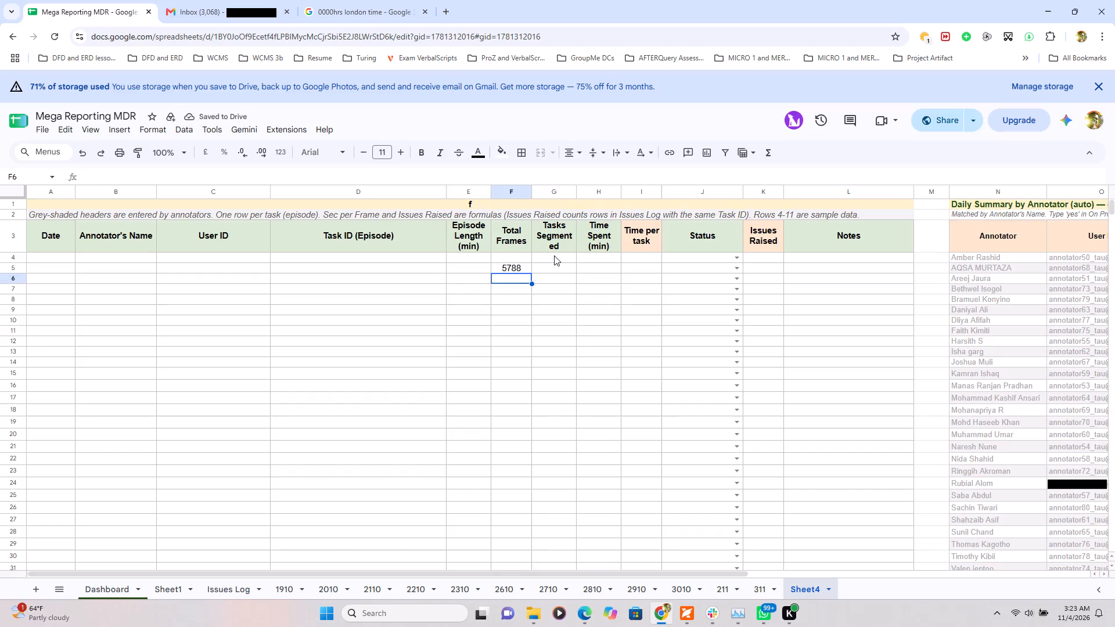
triple_click(555, 266)
left_click(555, 266)
triple_click(481, 269)
left_click(481, 269)
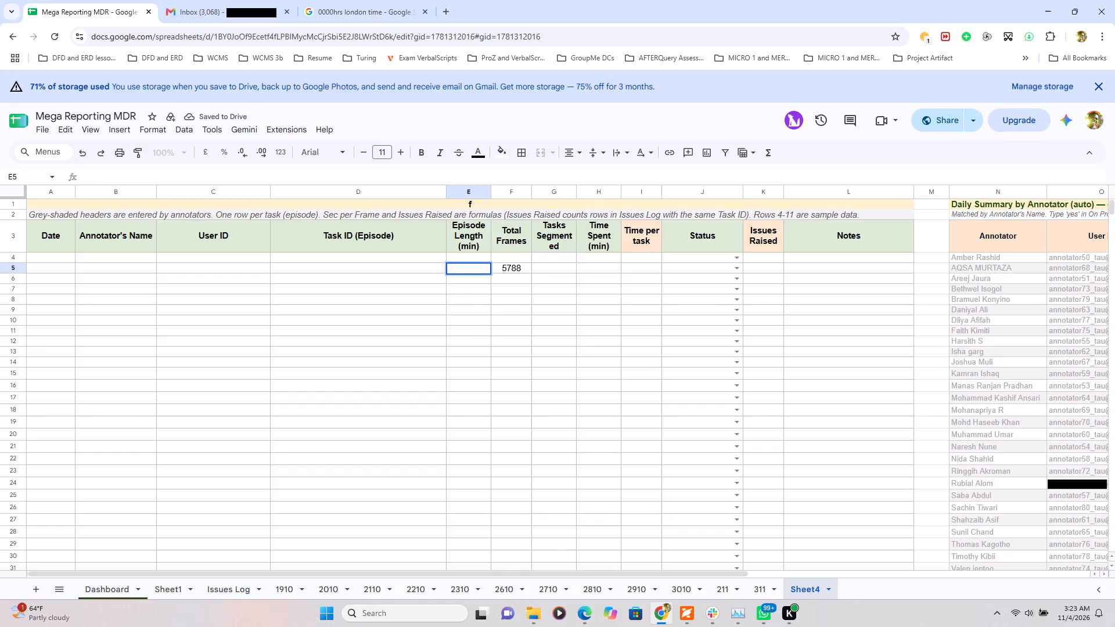
Examine sheets 311 and 1910 to compare how their Episode Length and Total Frames columns are filled.
left_click(761, 584)
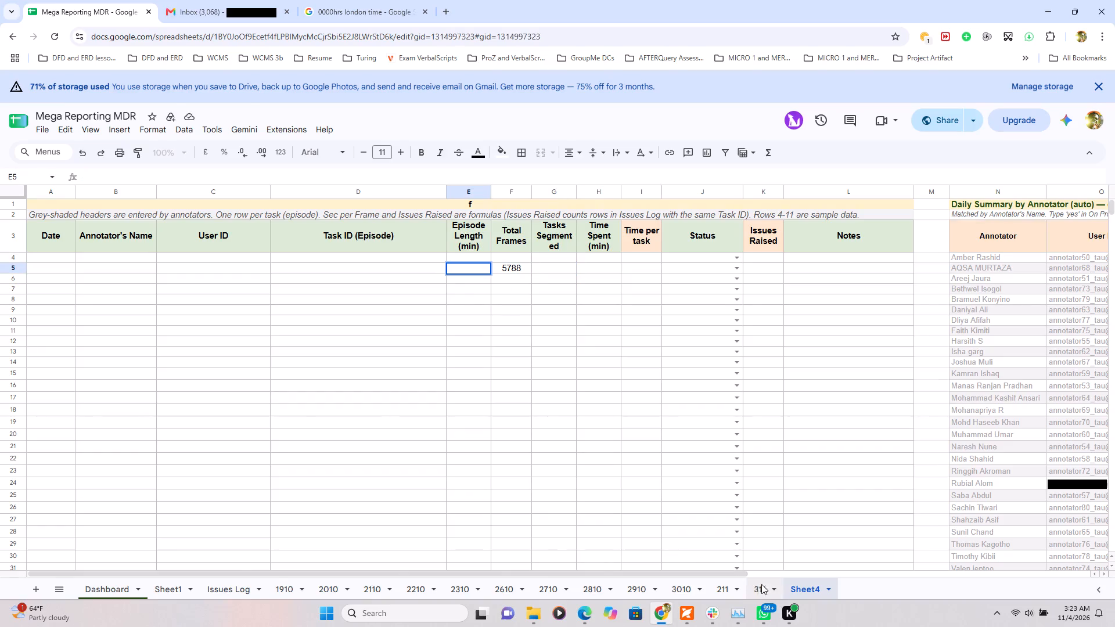
scroll(591, 374, "up", 2)
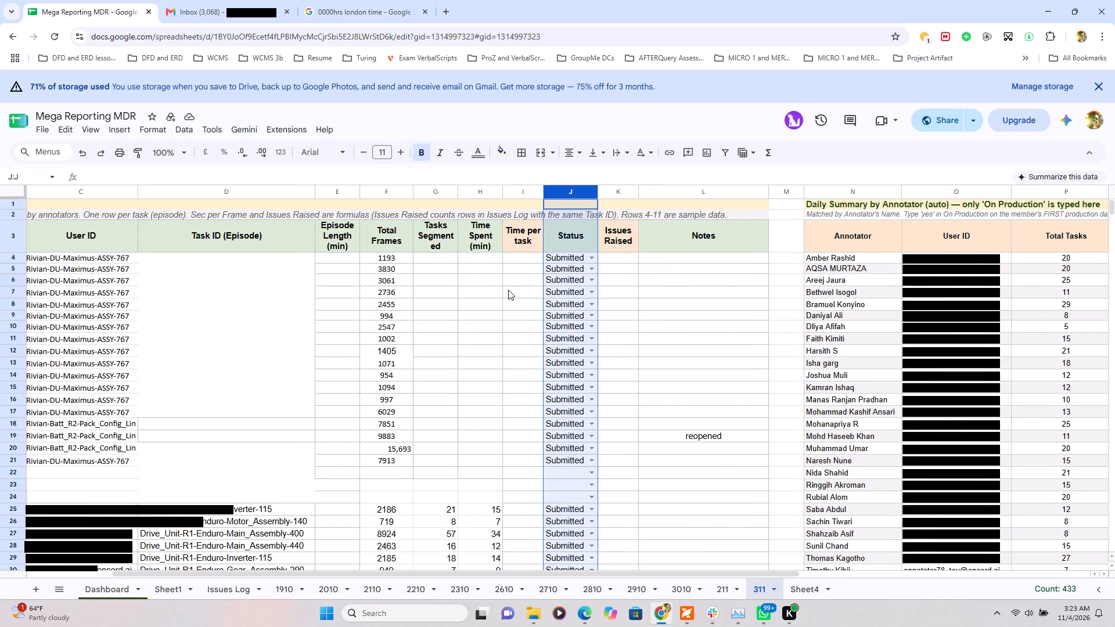
scroll(454, 308, "right", 1)
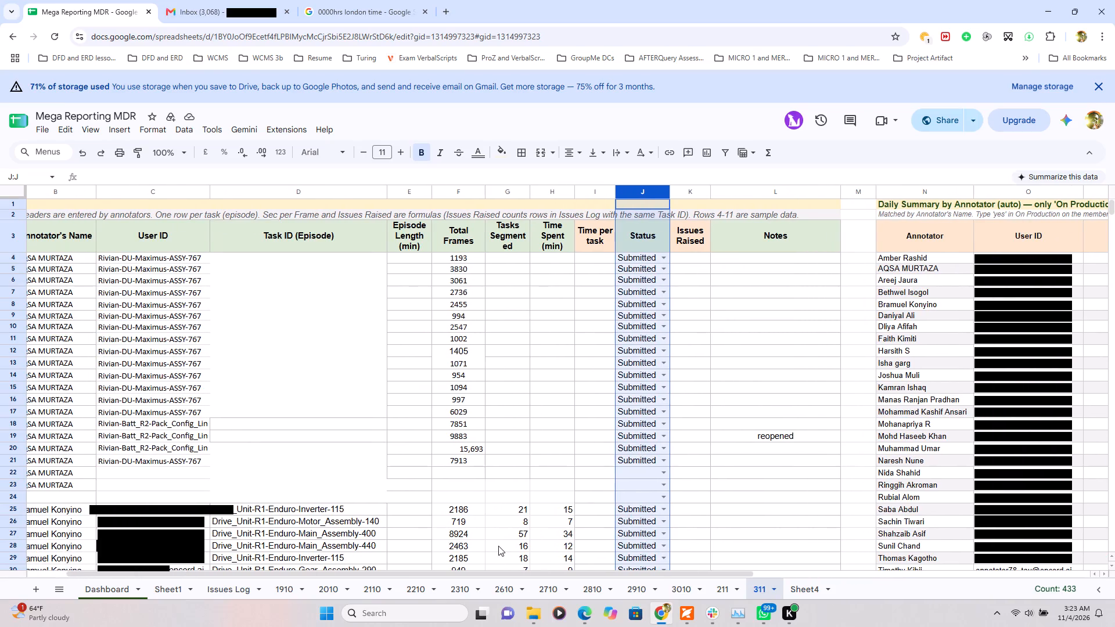
left_click(283, 589)
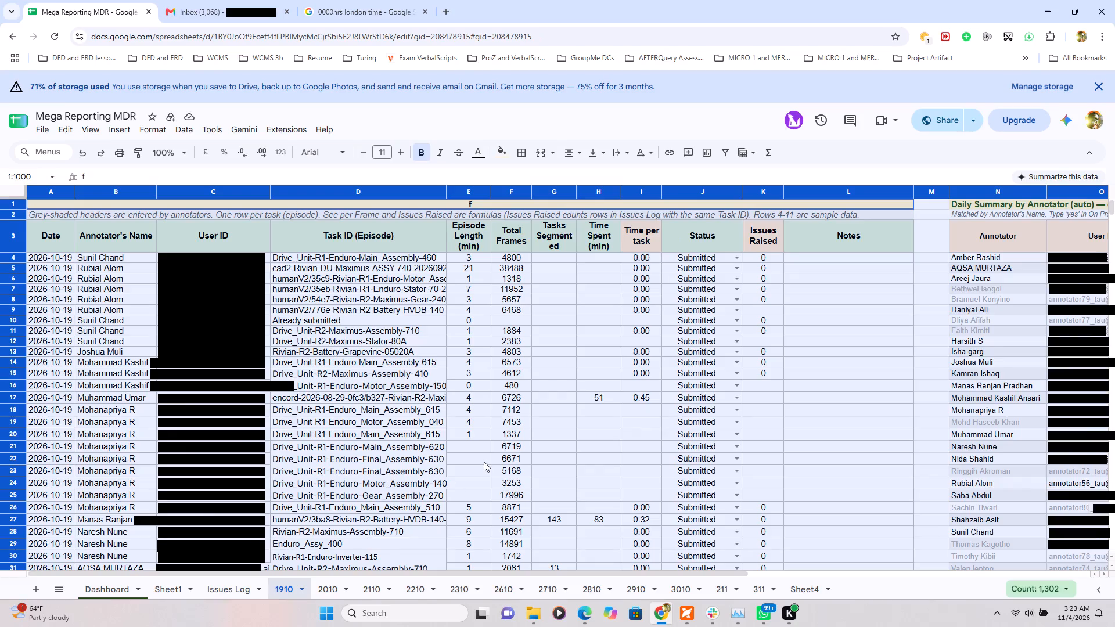
scroll(484, 462, "up", 1)
left_click(501, 299)
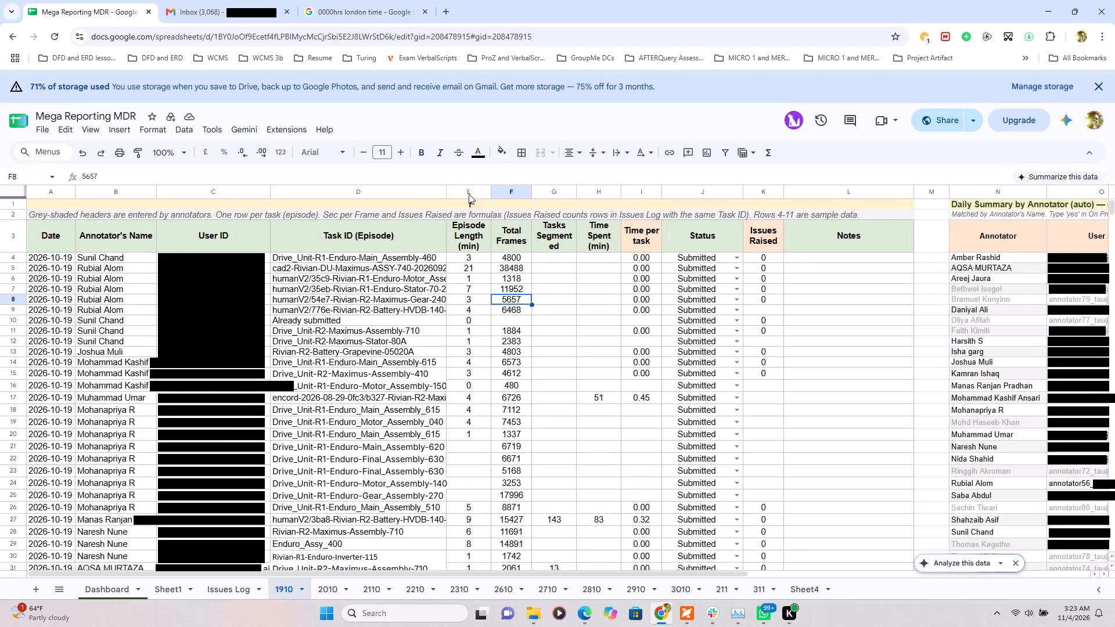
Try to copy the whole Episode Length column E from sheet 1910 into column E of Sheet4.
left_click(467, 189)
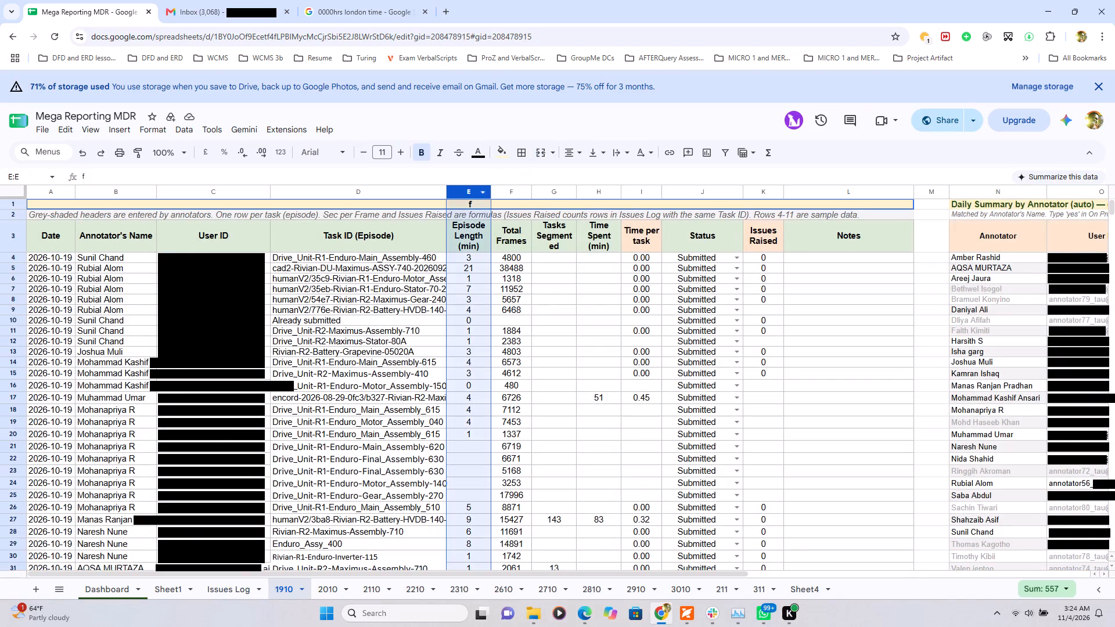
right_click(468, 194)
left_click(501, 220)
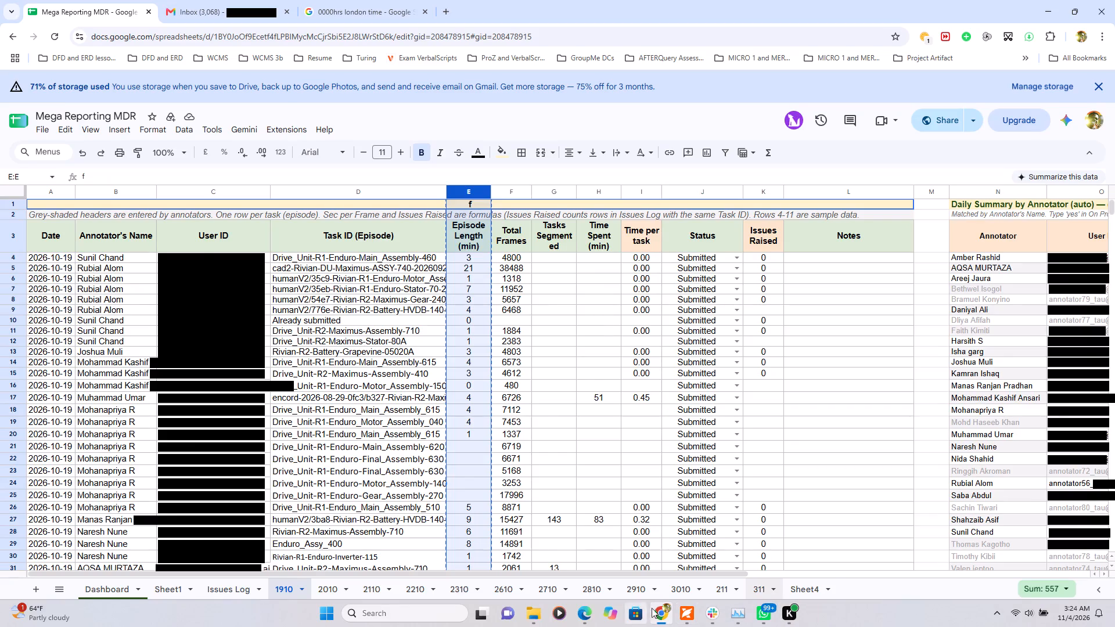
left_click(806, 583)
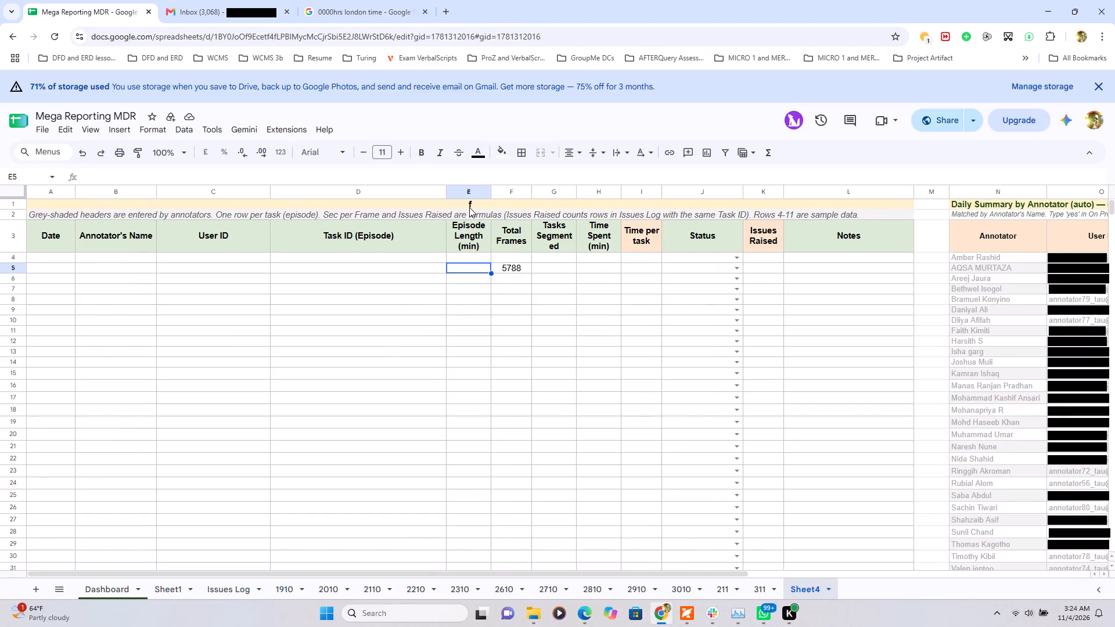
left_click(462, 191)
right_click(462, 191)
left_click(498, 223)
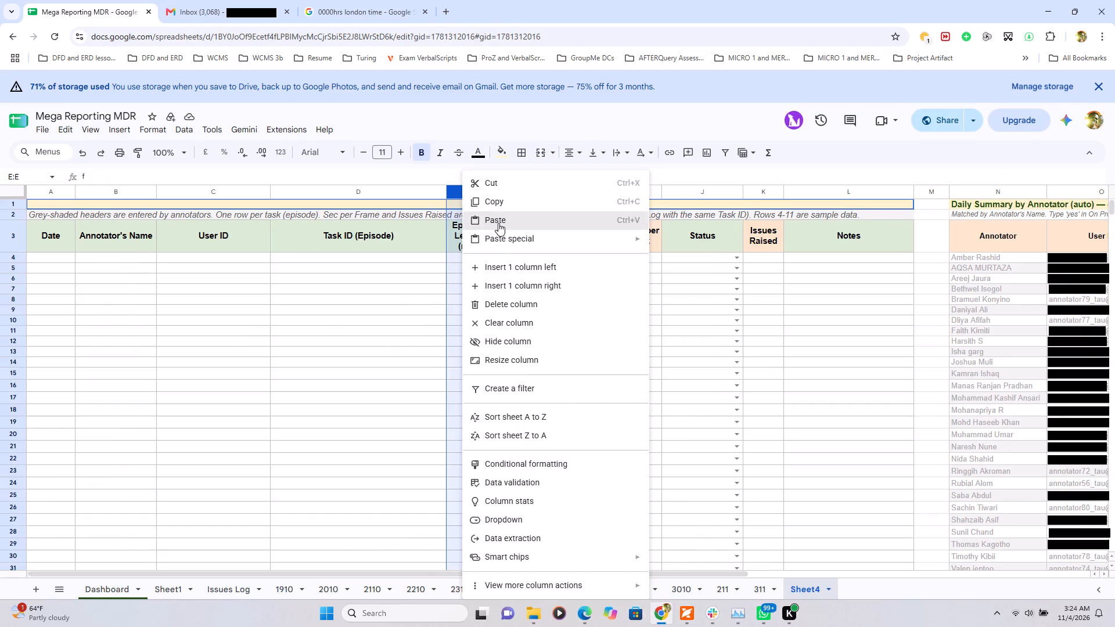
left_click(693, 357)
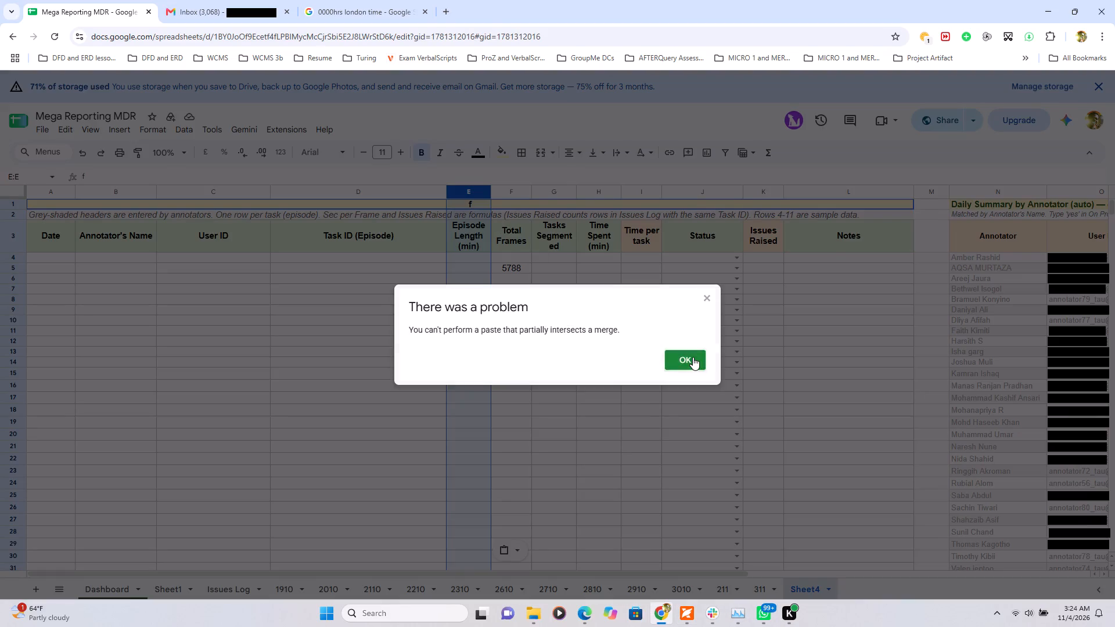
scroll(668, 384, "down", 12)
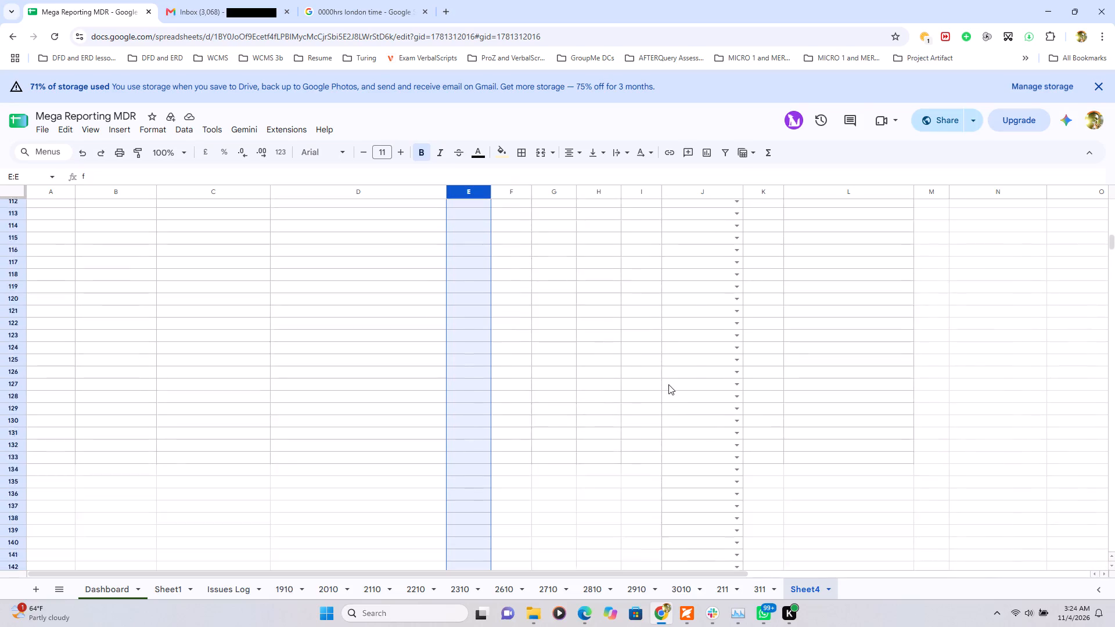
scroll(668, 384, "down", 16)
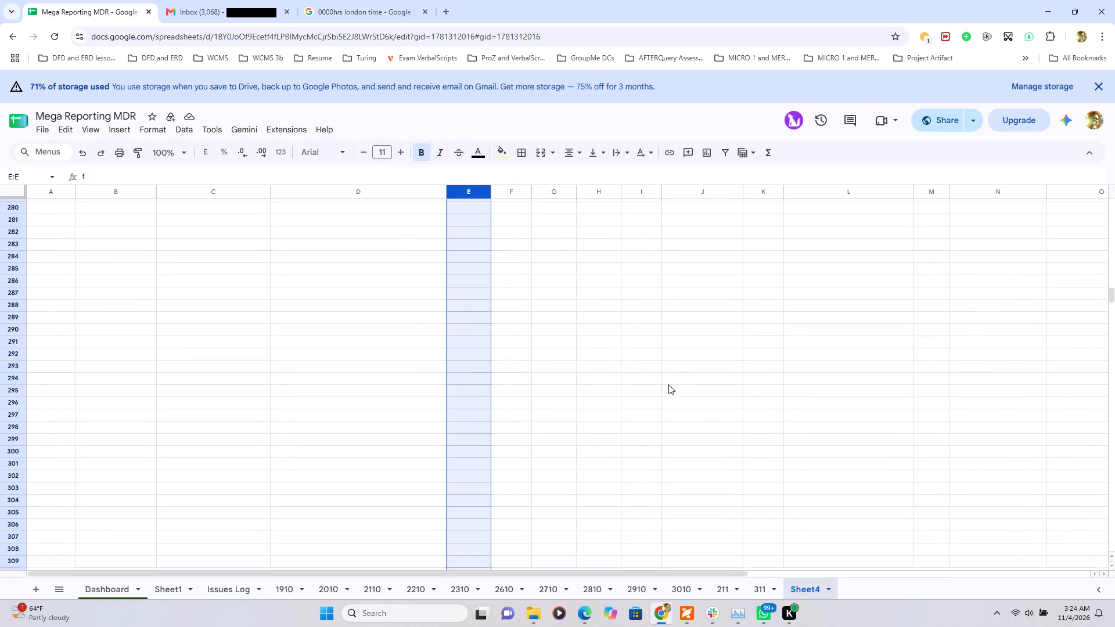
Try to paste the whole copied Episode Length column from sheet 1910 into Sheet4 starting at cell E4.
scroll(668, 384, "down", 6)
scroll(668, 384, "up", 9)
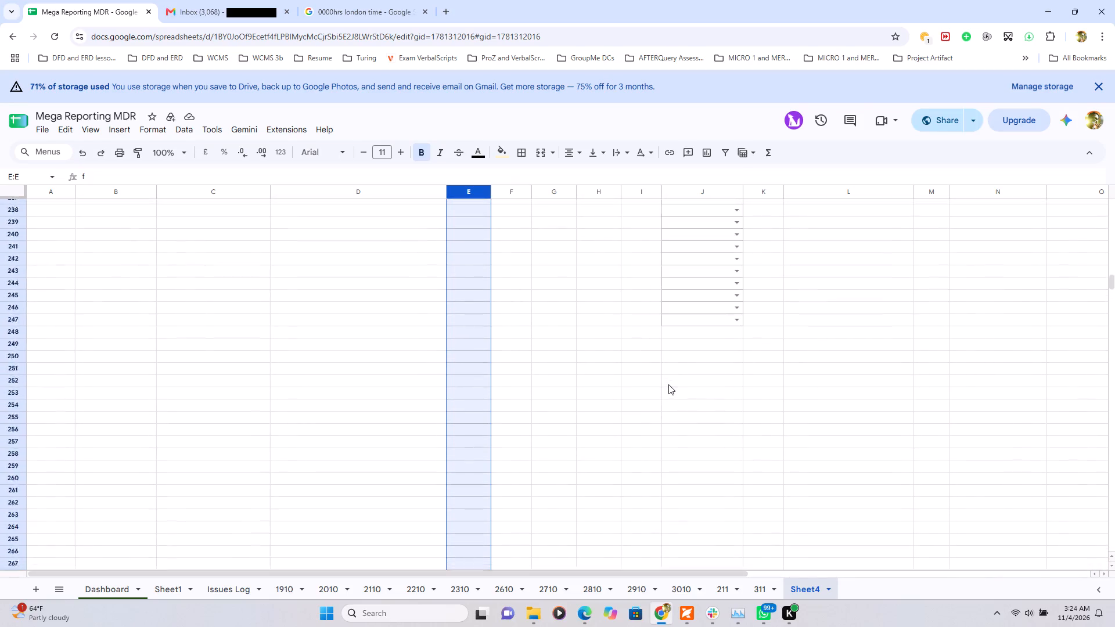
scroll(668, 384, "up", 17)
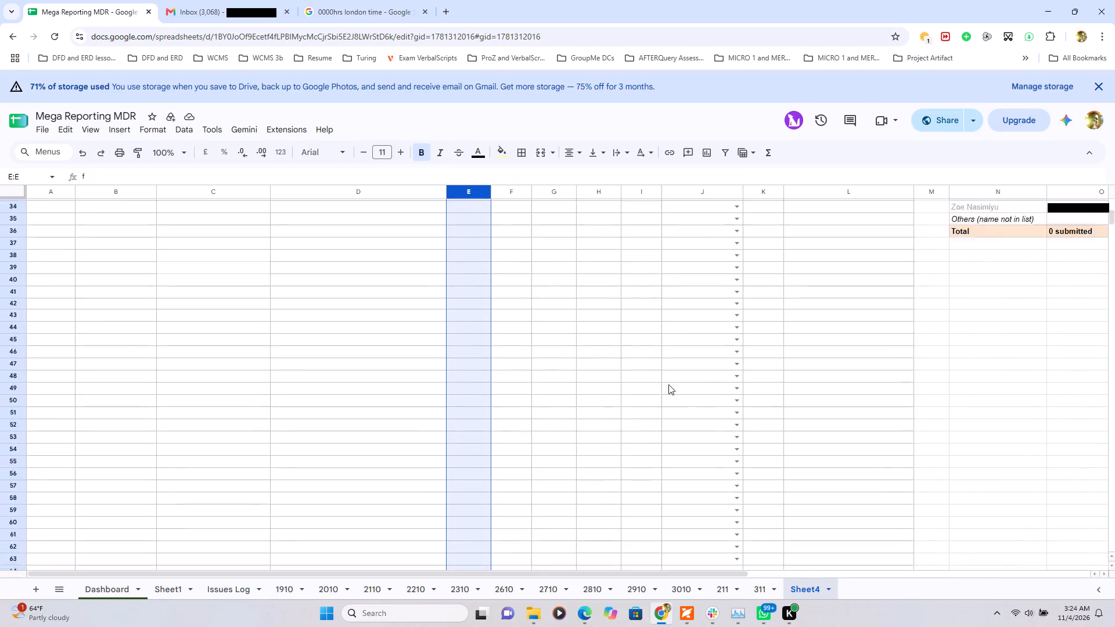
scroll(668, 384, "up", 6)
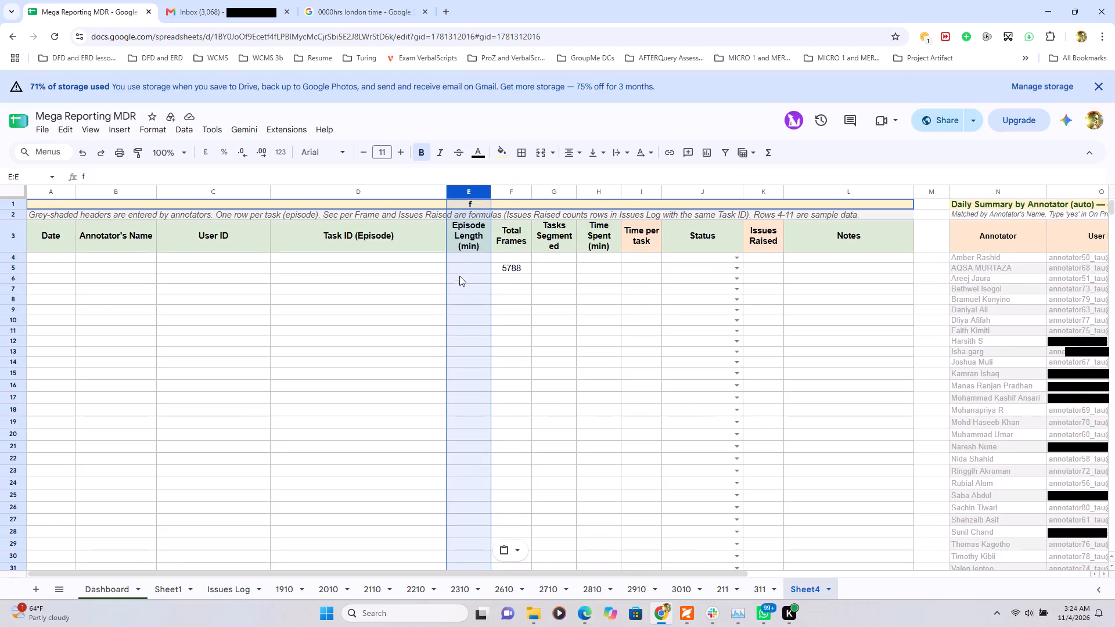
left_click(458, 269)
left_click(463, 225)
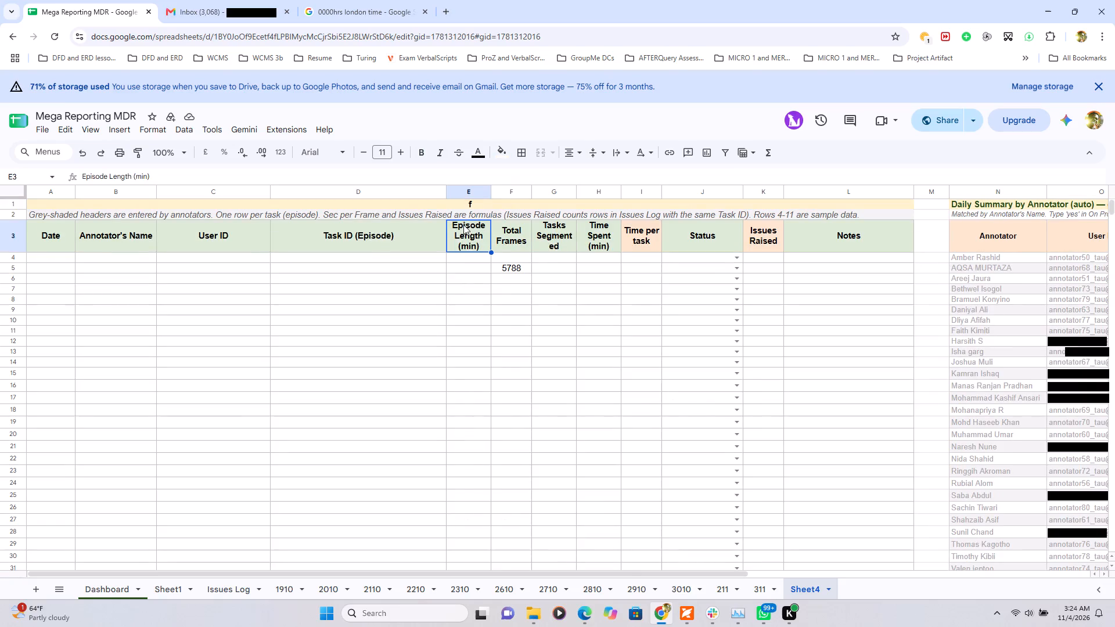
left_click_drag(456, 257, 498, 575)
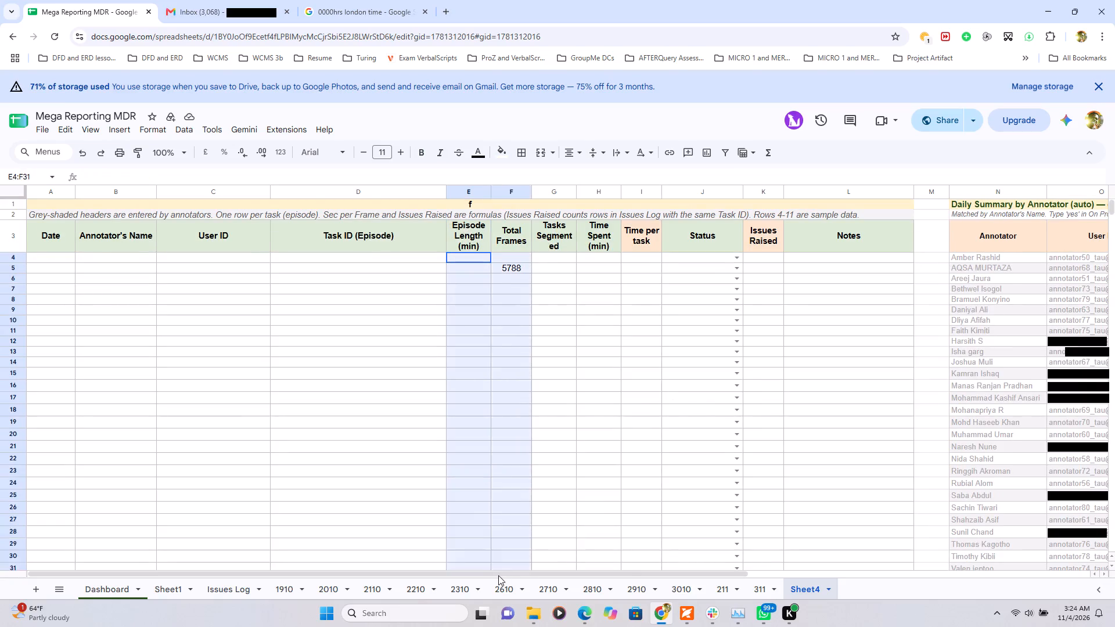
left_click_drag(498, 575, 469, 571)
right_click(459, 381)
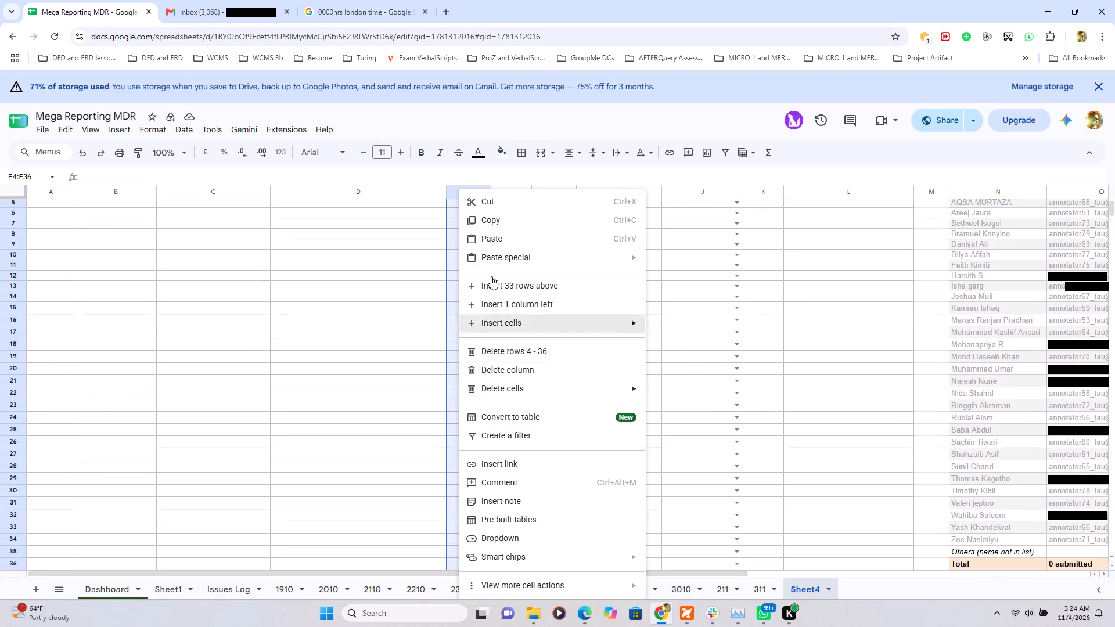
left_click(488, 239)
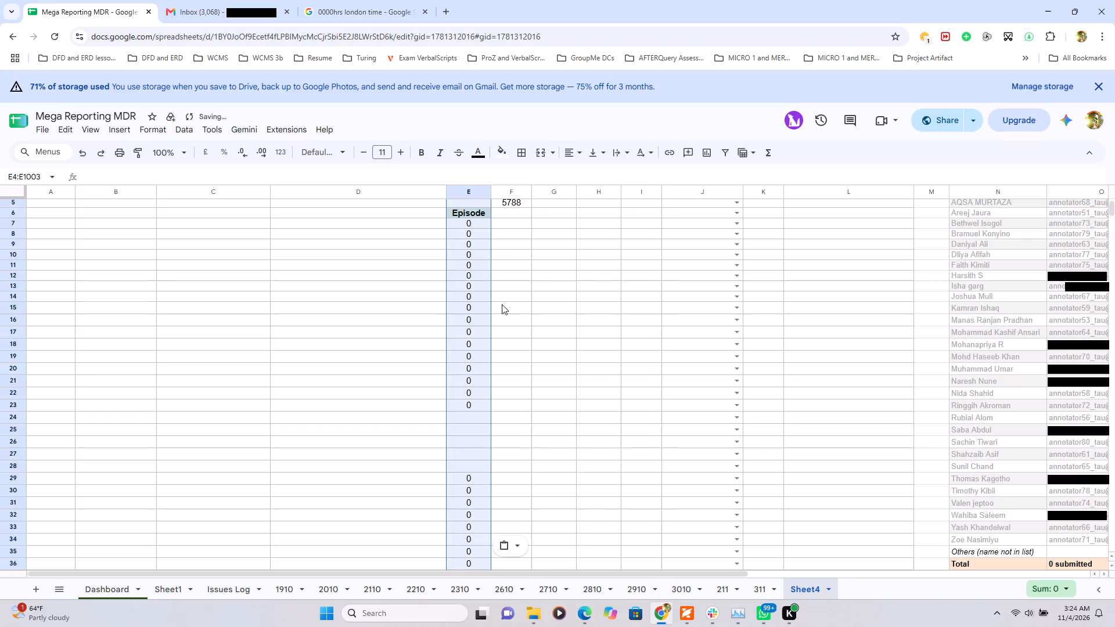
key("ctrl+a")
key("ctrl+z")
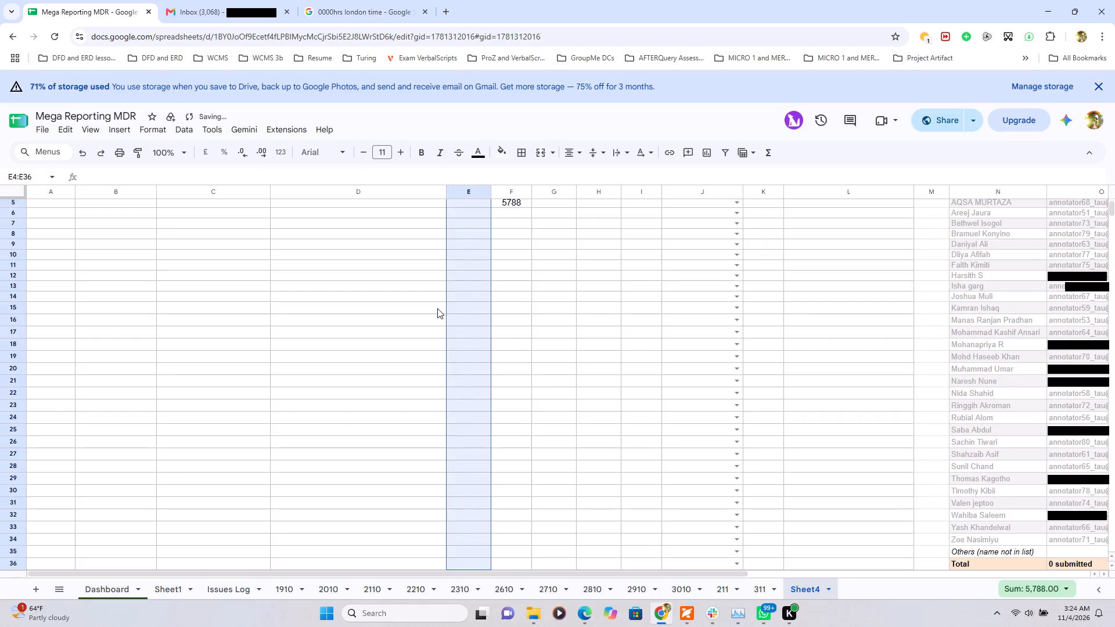
Clear the test Total Frames value from cell F5 of Sheet4.
scroll(437, 308, "up", 2)
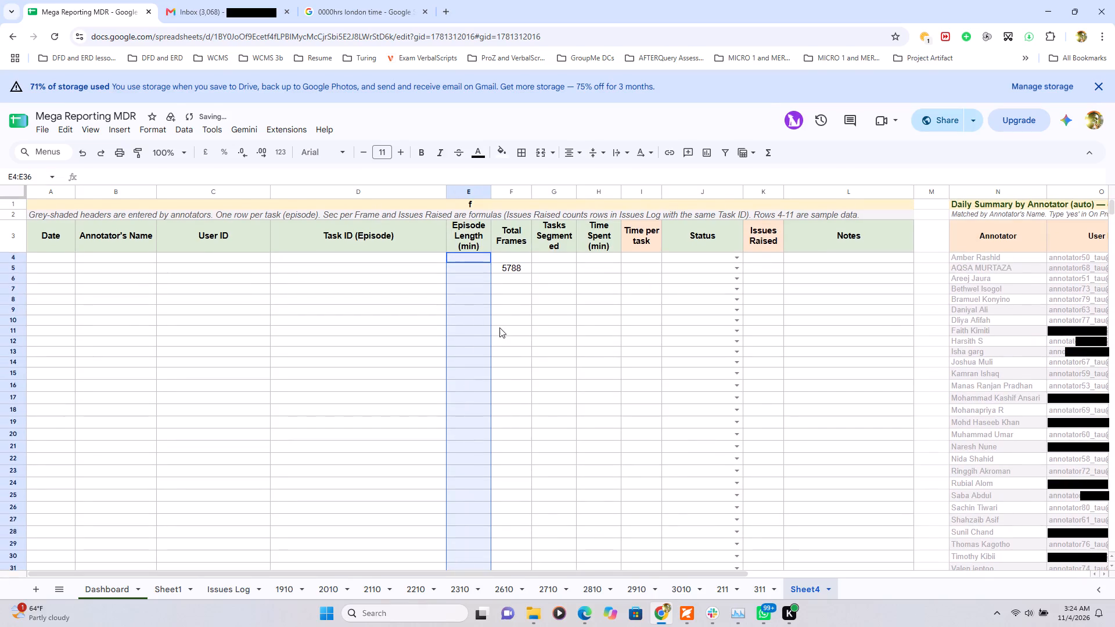
left_click(499, 327)
triple_click(503, 273)
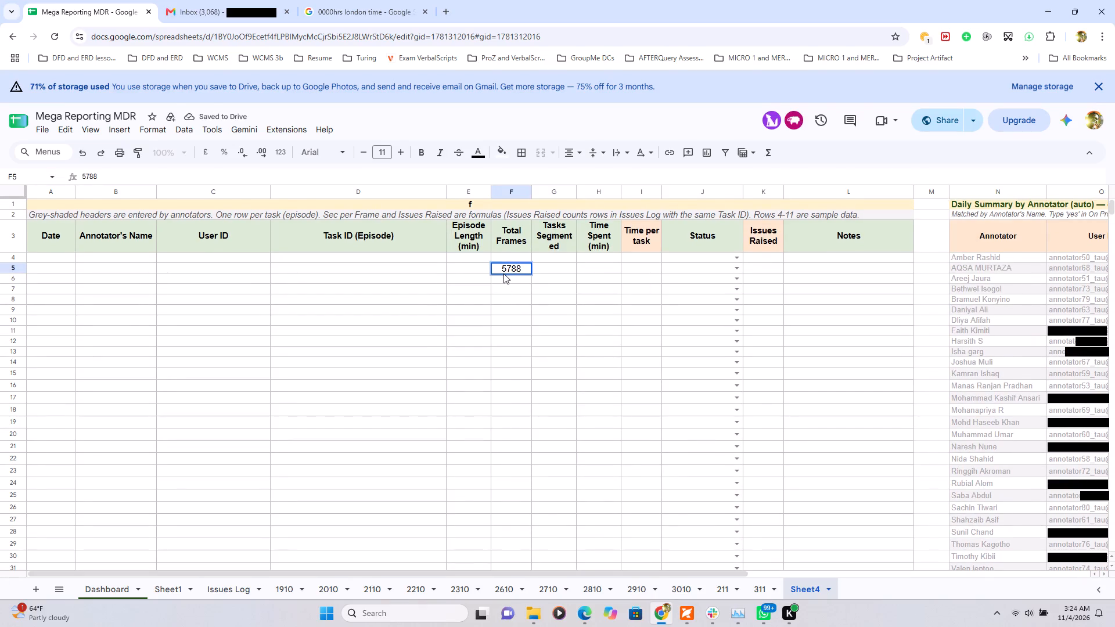
key("BackSpace")
key("BackSpace")
left_click_drag(519, 265, 501, 269)
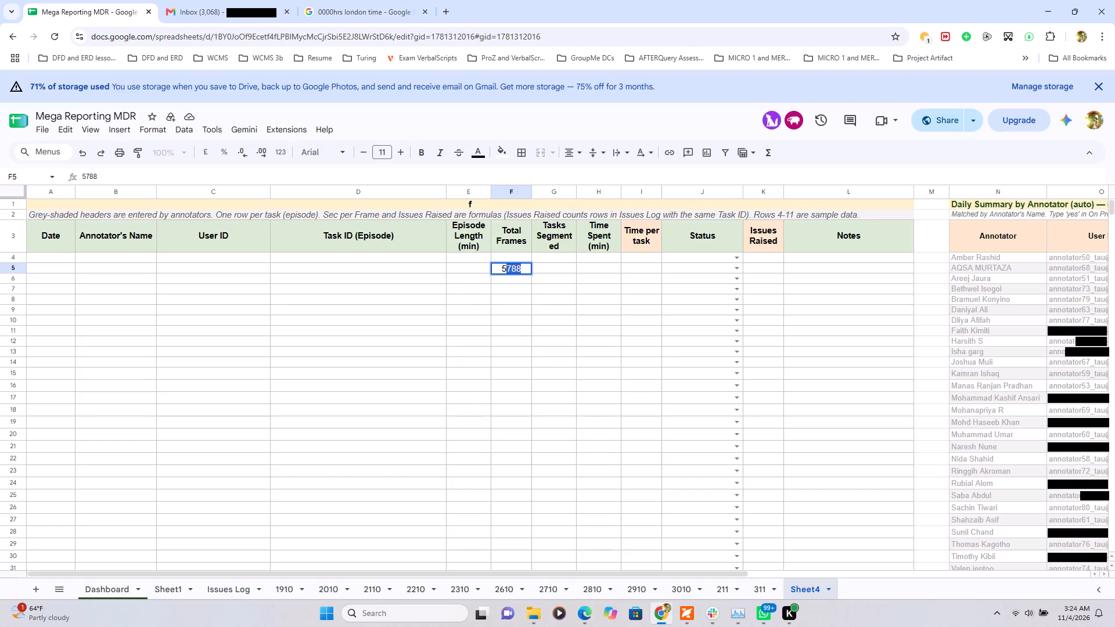
left_click_drag(501, 269, 496, 270)
key("BackSpace")
Check how the Episode Length column is filled in sheet 311.
left_click(754, 588)
left_click(453, 265)
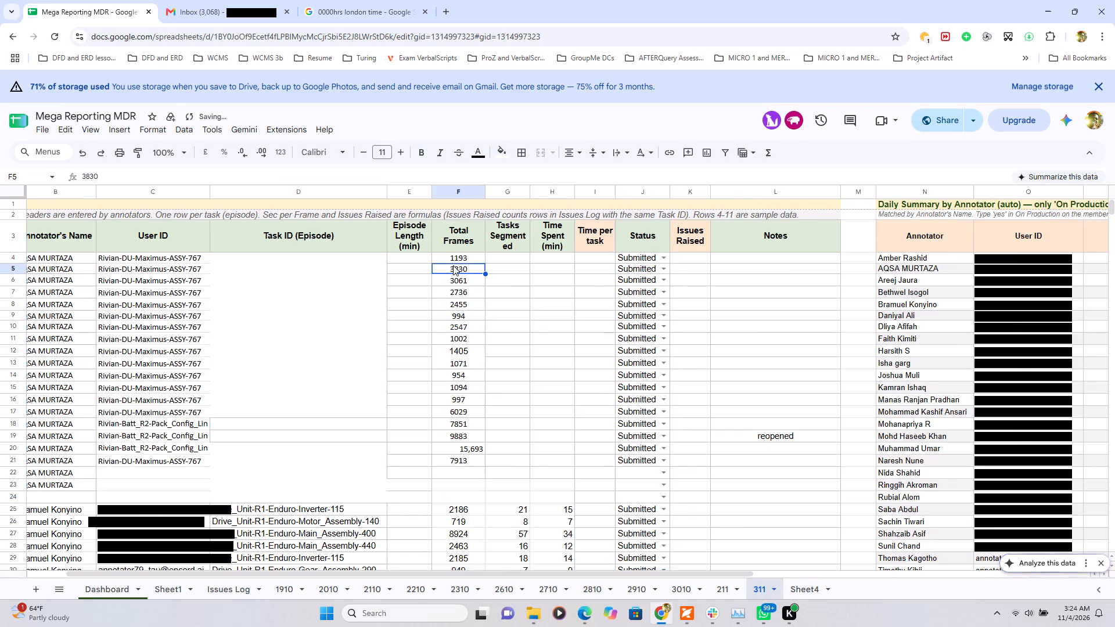
left_click(409, 264)
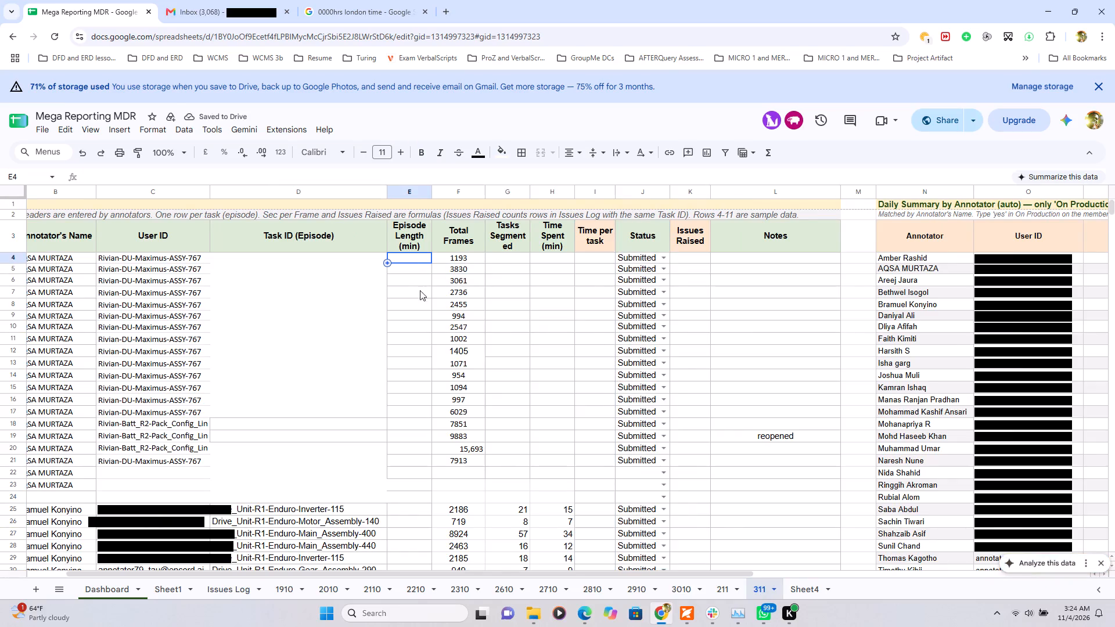
scroll(438, 336, "down", 7)
scroll(438, 336, "up", 1)
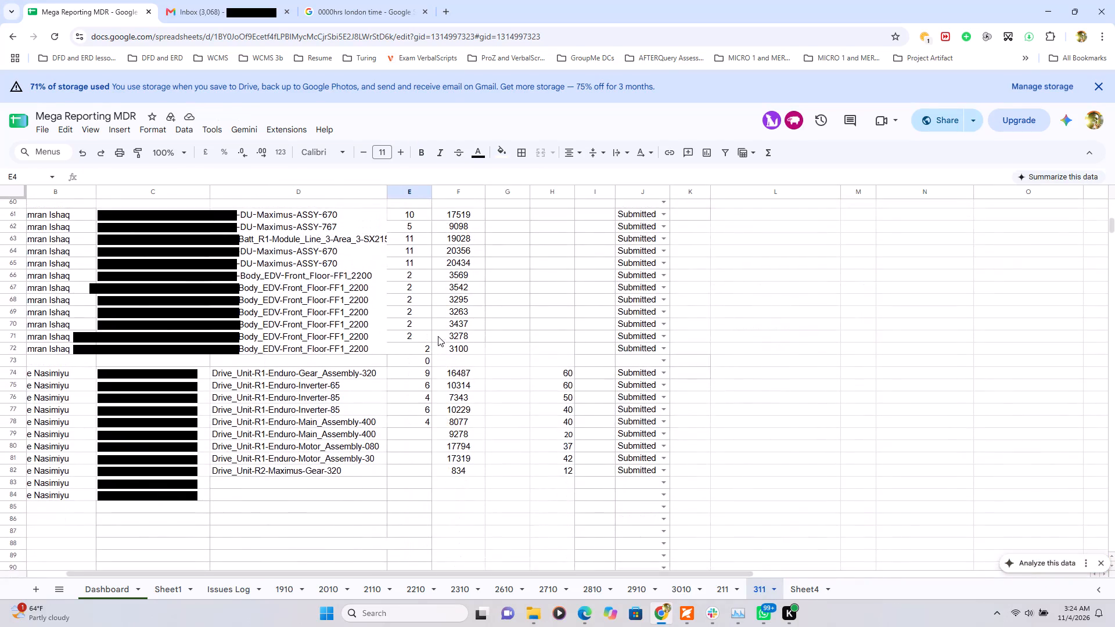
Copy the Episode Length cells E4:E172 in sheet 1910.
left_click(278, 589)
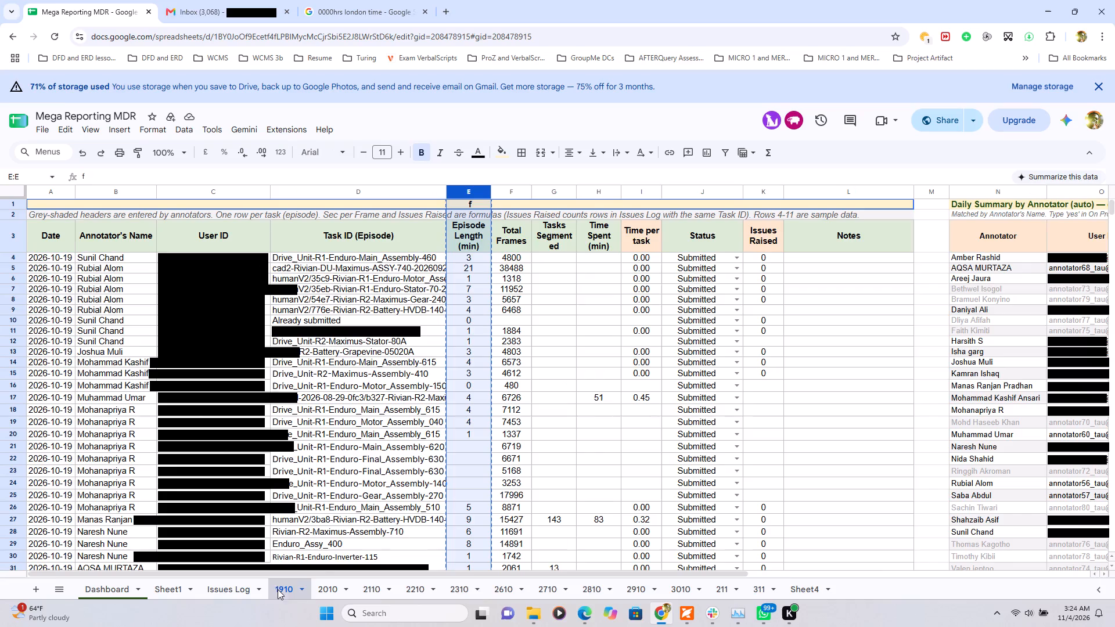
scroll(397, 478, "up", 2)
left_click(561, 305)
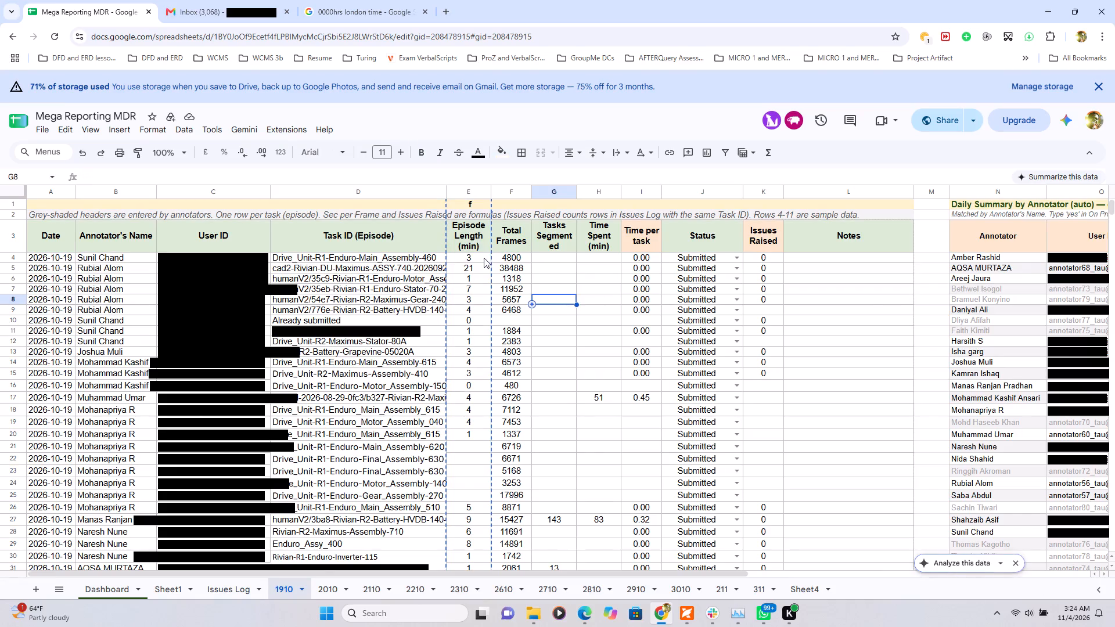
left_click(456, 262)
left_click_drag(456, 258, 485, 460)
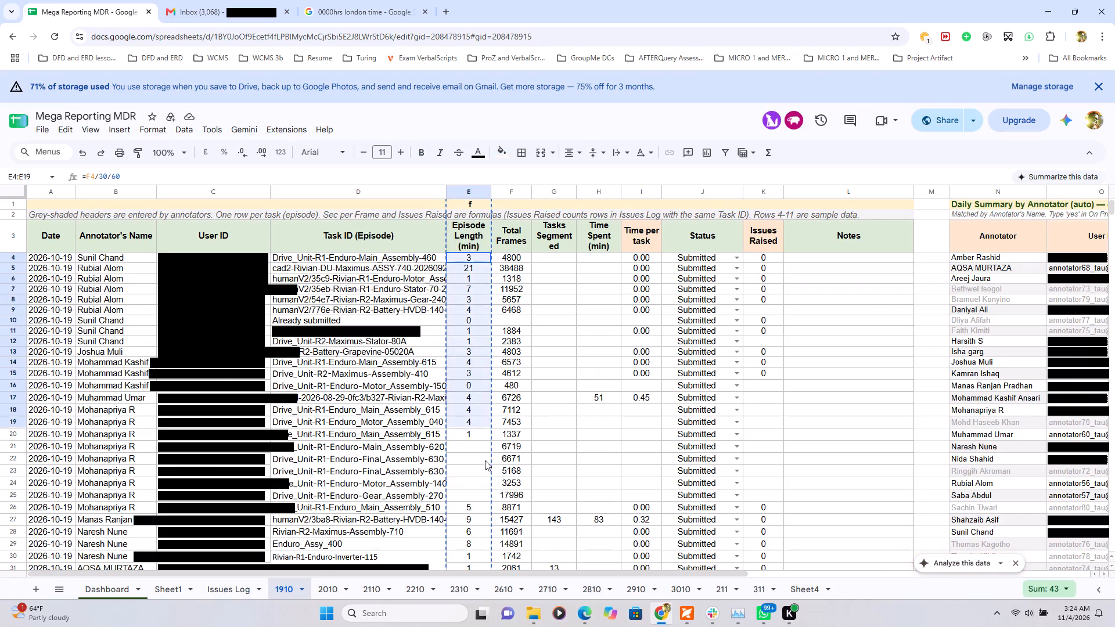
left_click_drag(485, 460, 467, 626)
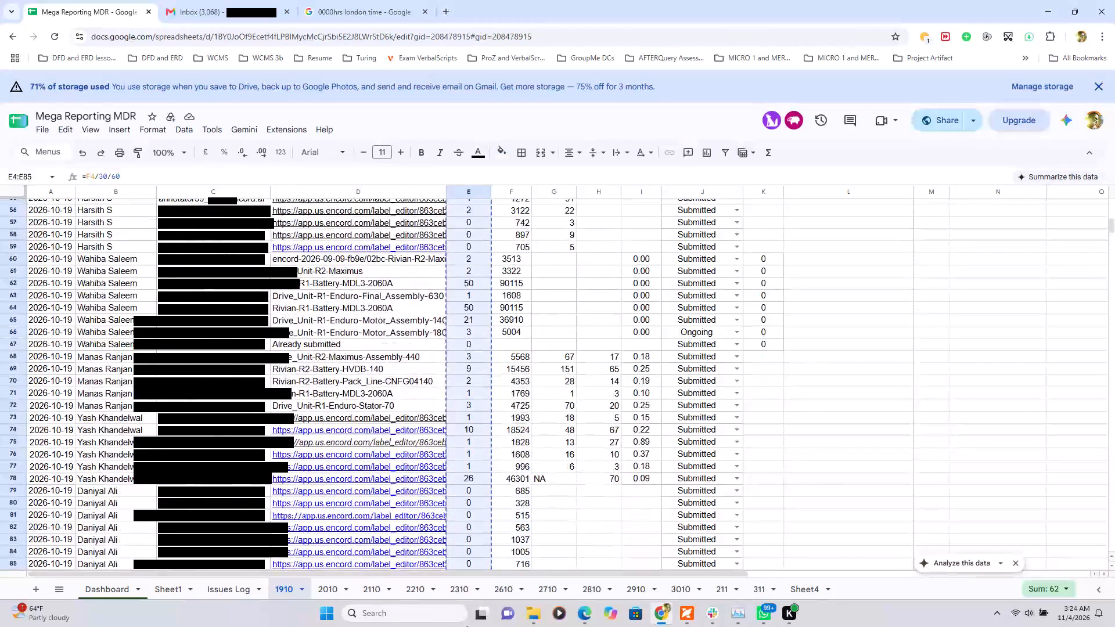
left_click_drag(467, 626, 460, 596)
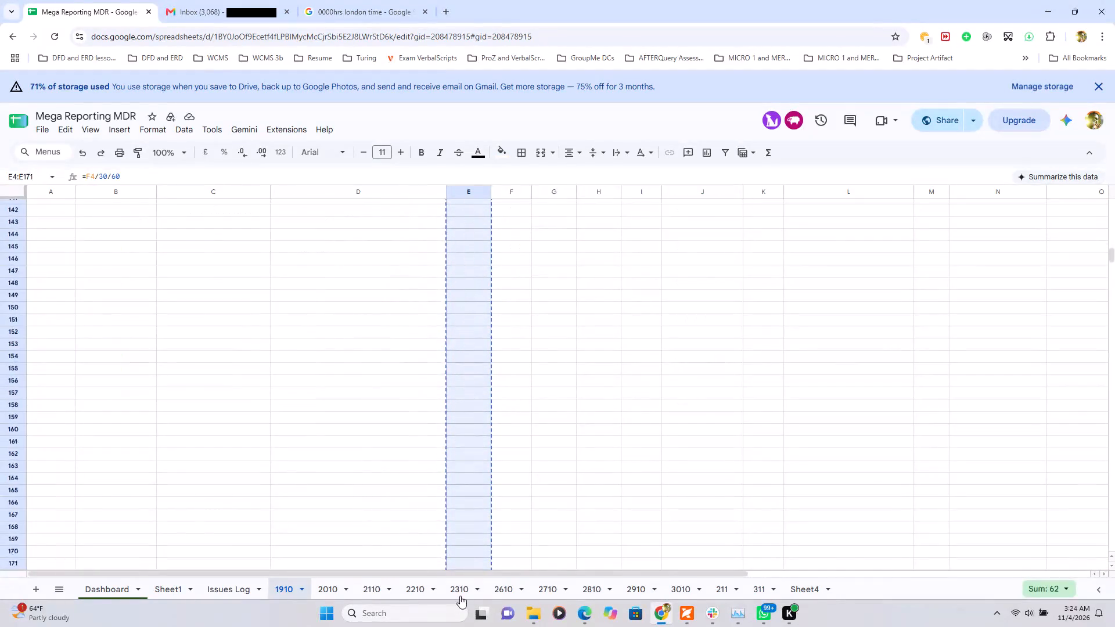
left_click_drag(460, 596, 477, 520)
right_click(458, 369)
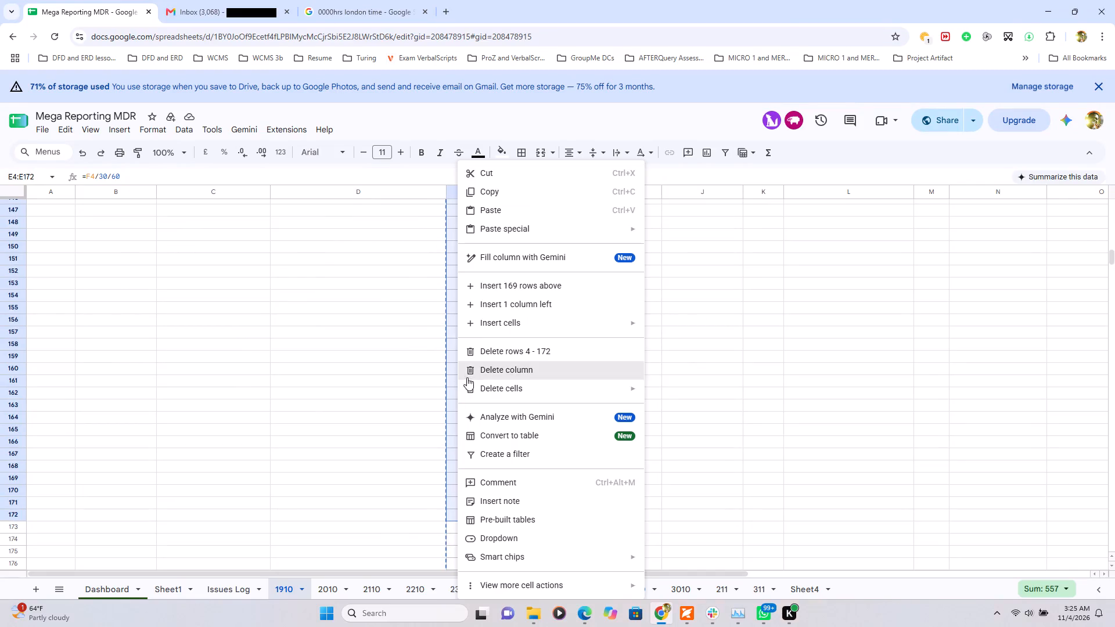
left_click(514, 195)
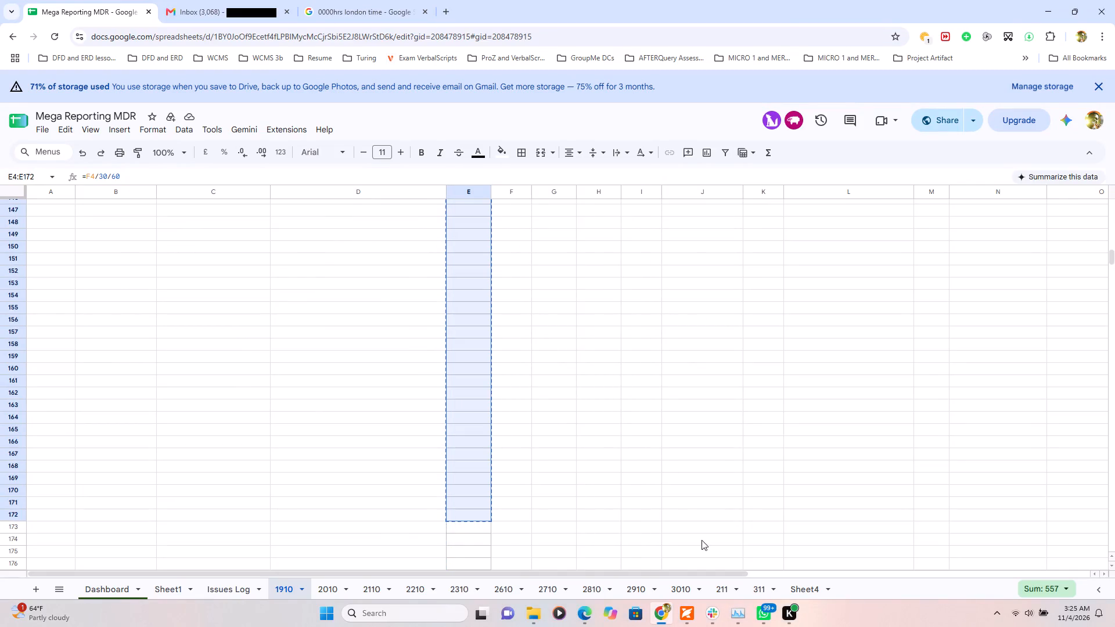
Copy the Episode Length cells E4:E660 in sheet 1910, leaving out the header rows.
scroll(584, 495, "down", 10)
scroll(584, 495, "up", 15)
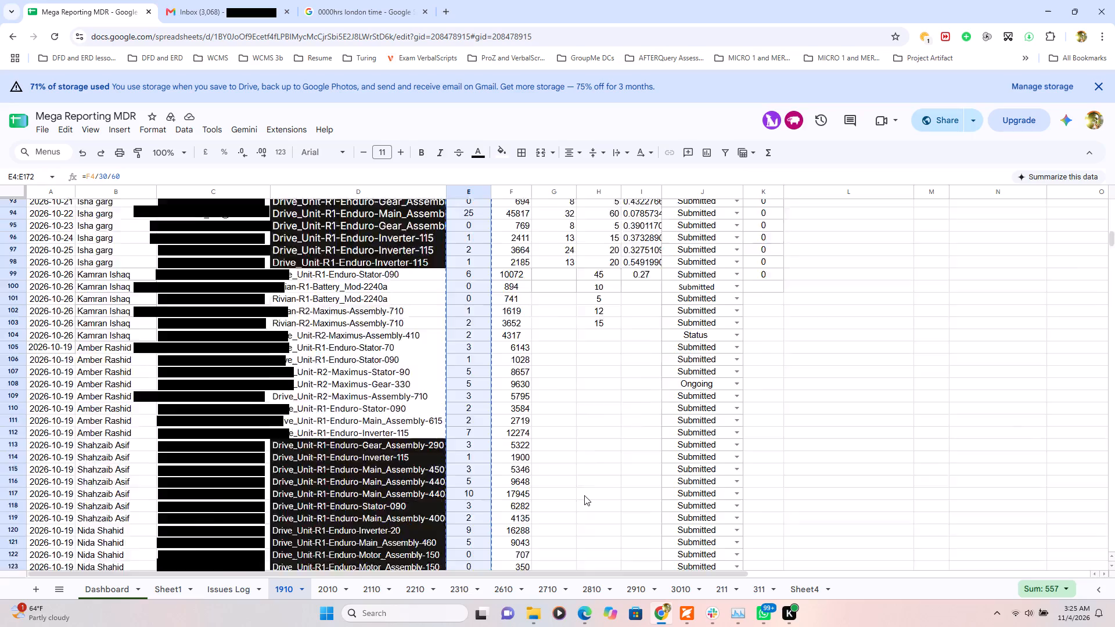
scroll(584, 495, "up", 4)
scroll(492, 316, "up", 1)
left_click(452, 259)
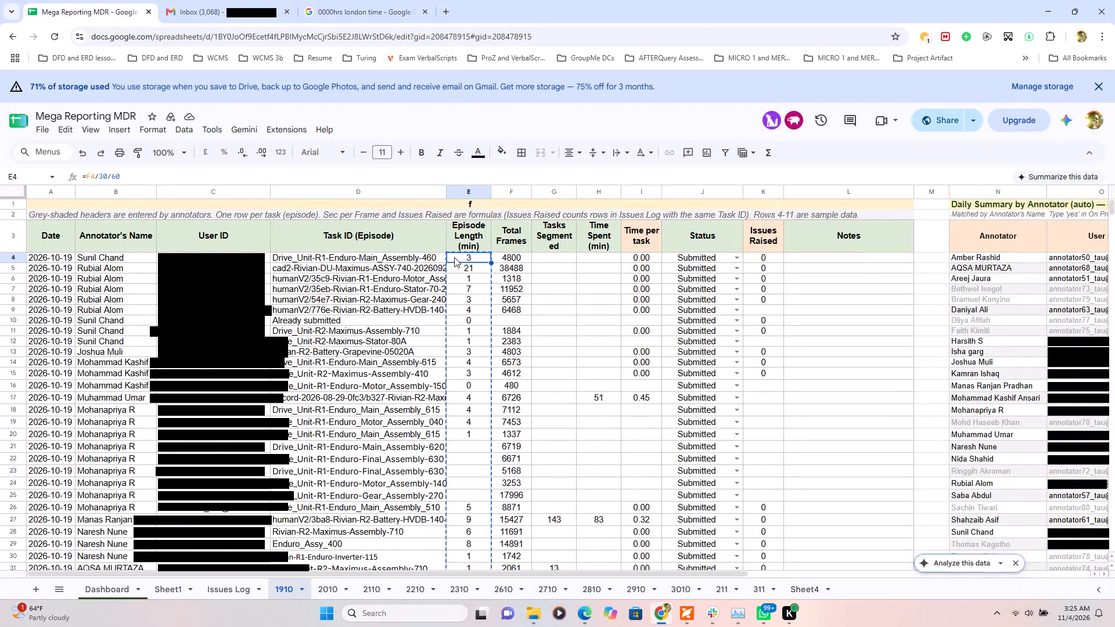
left_click_drag(454, 257, 480, 626)
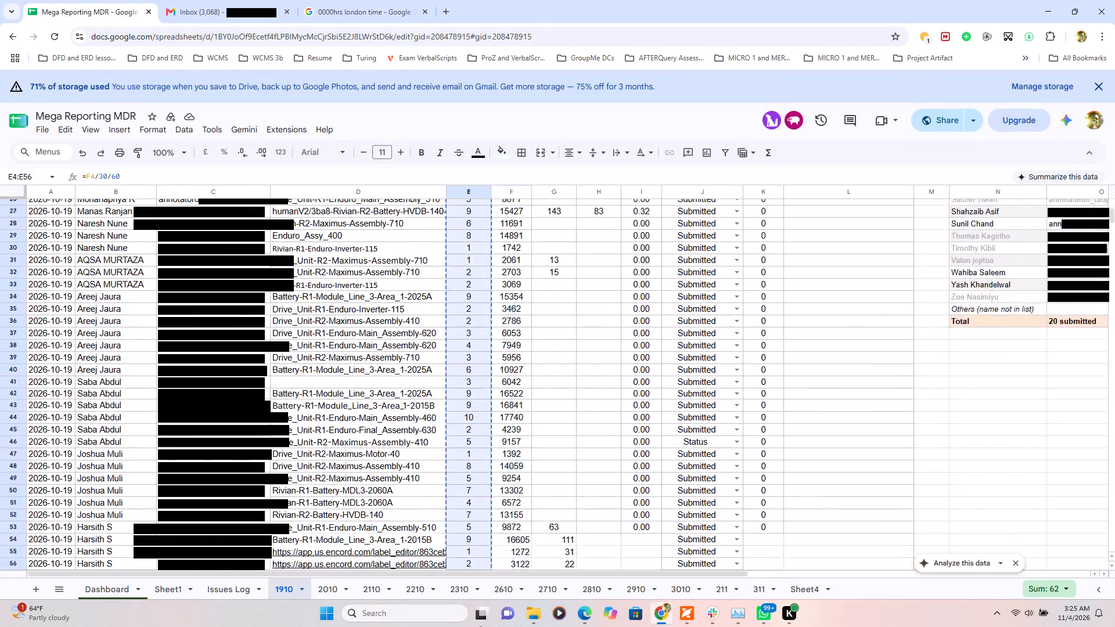
left_click_drag(480, 626, 485, 626)
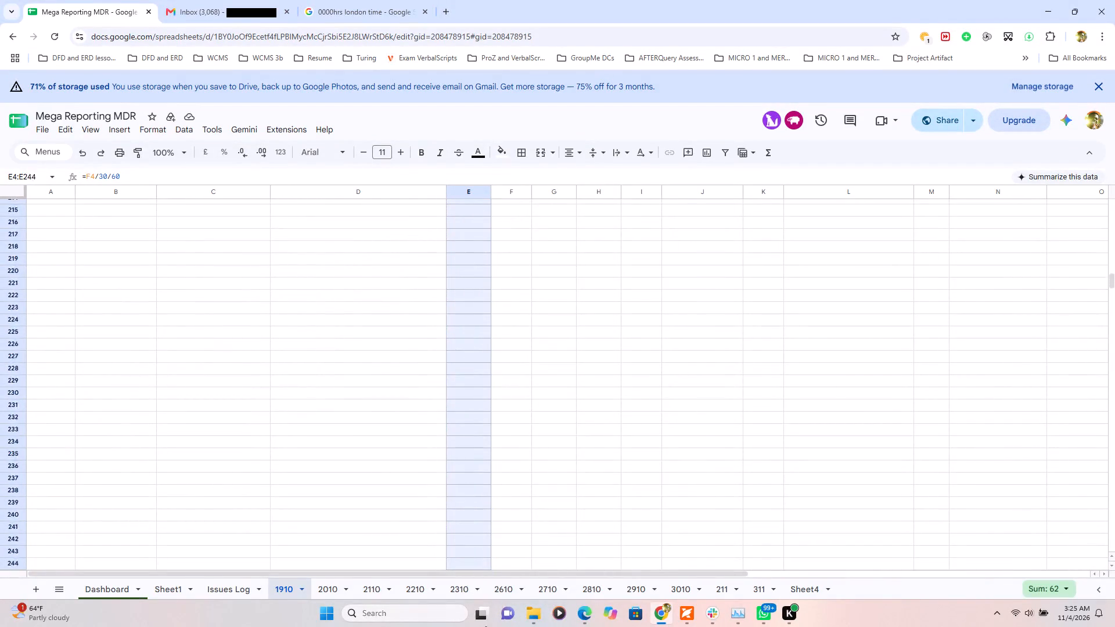
left_click_drag(485, 626, 497, 626)
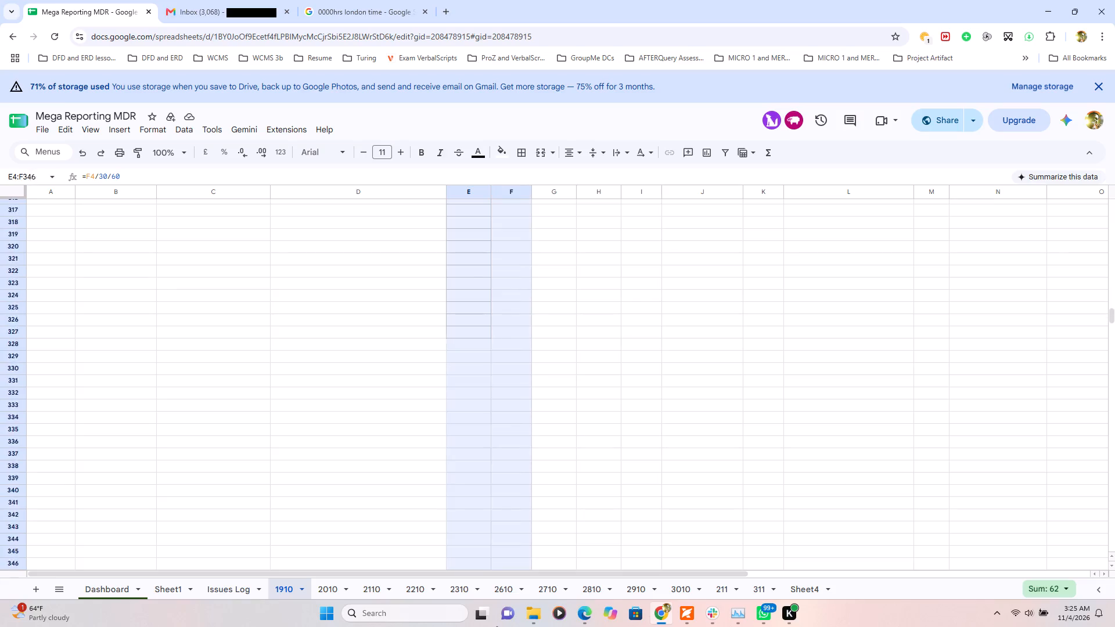
left_click_drag(497, 626, 460, 626)
right_click(478, 372)
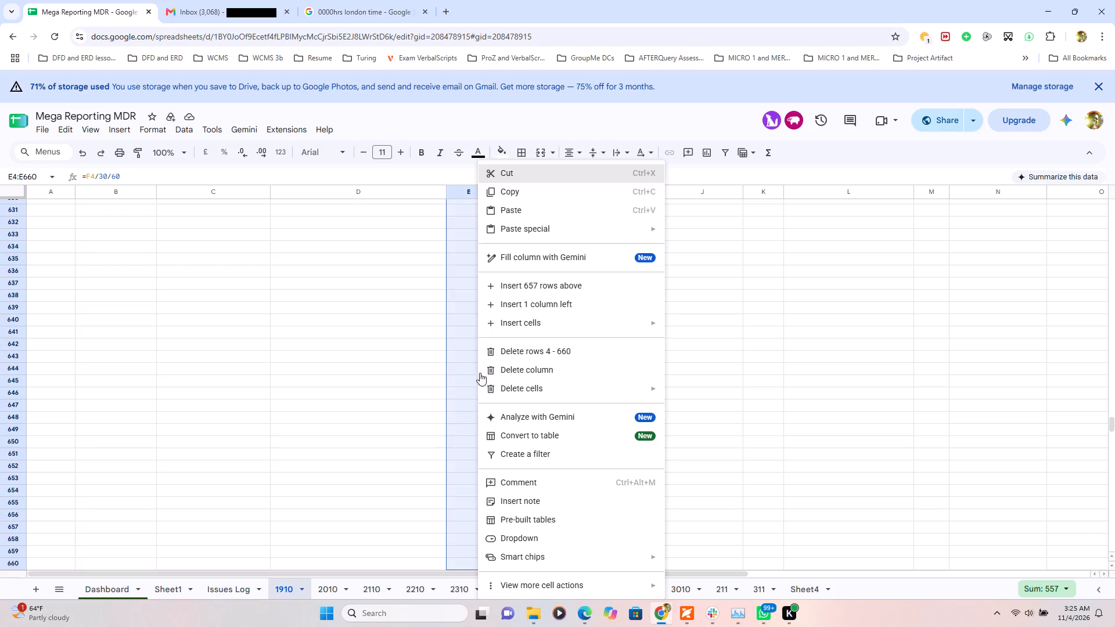
left_click(529, 186)
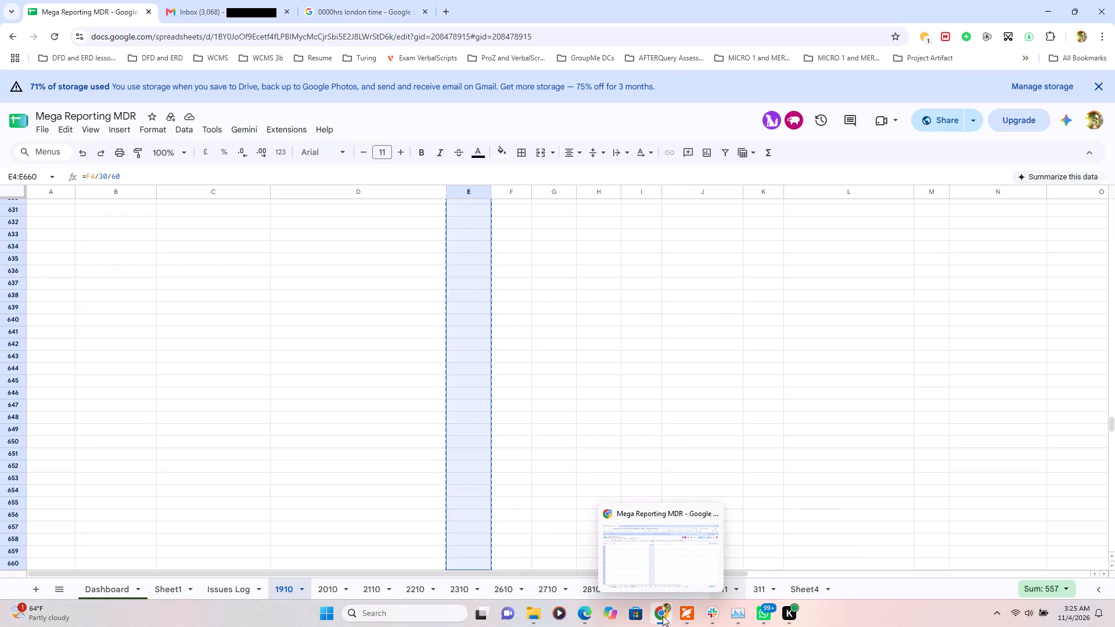
Paste the copied Episode Length formulas into column E of Sheet4 from cell E4 downward.
left_click(796, 586)
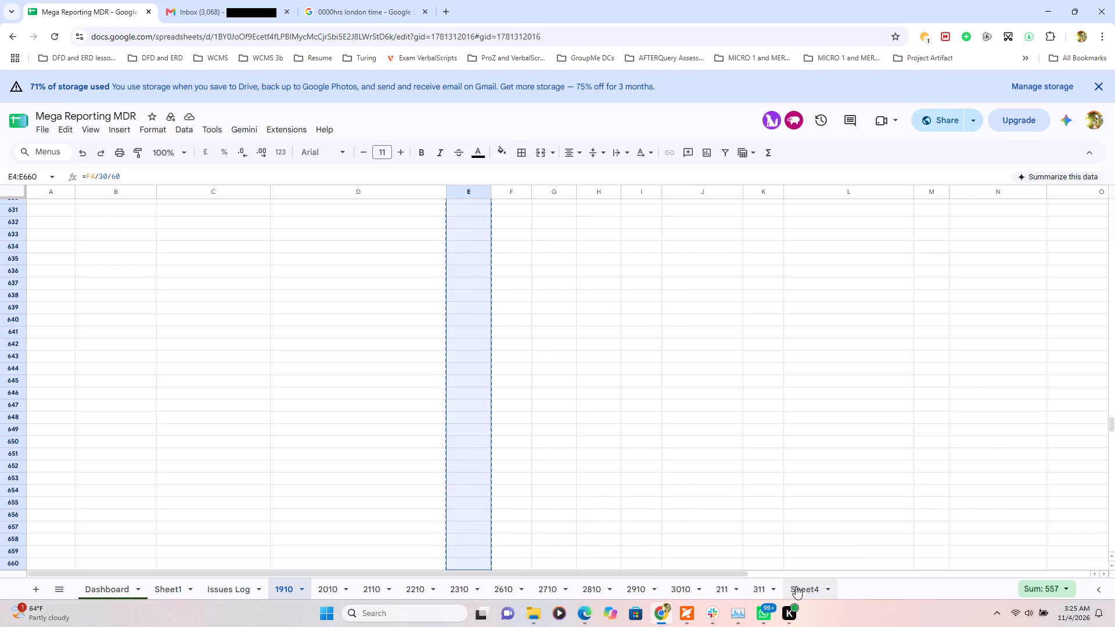
scroll(615, 428, "up", 2)
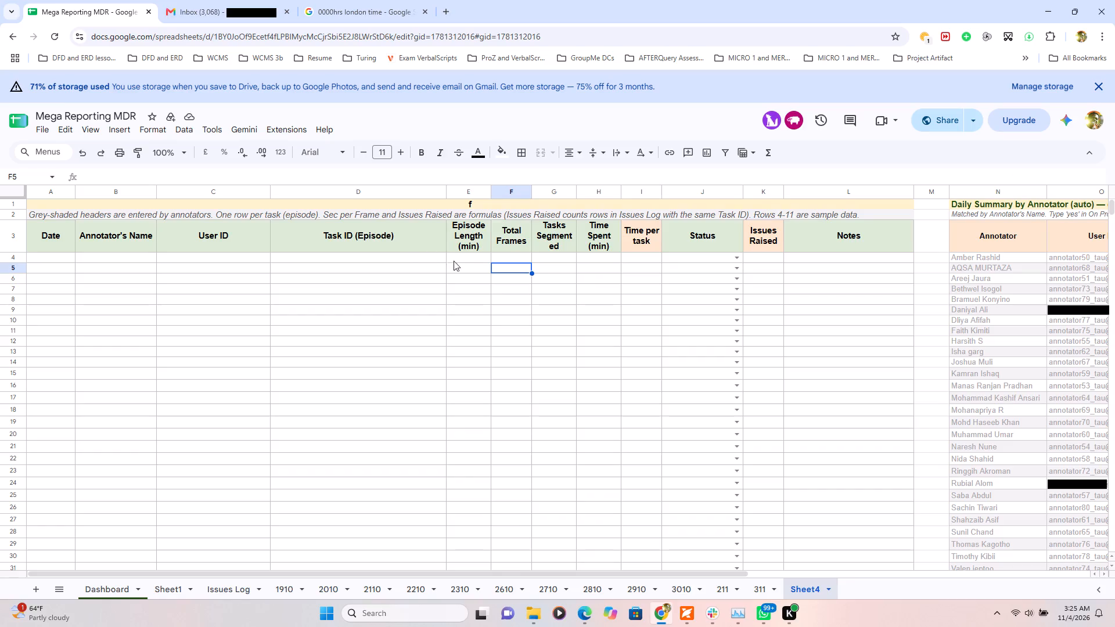
left_click(461, 263)
left_click_drag(460, 260, 495, 461)
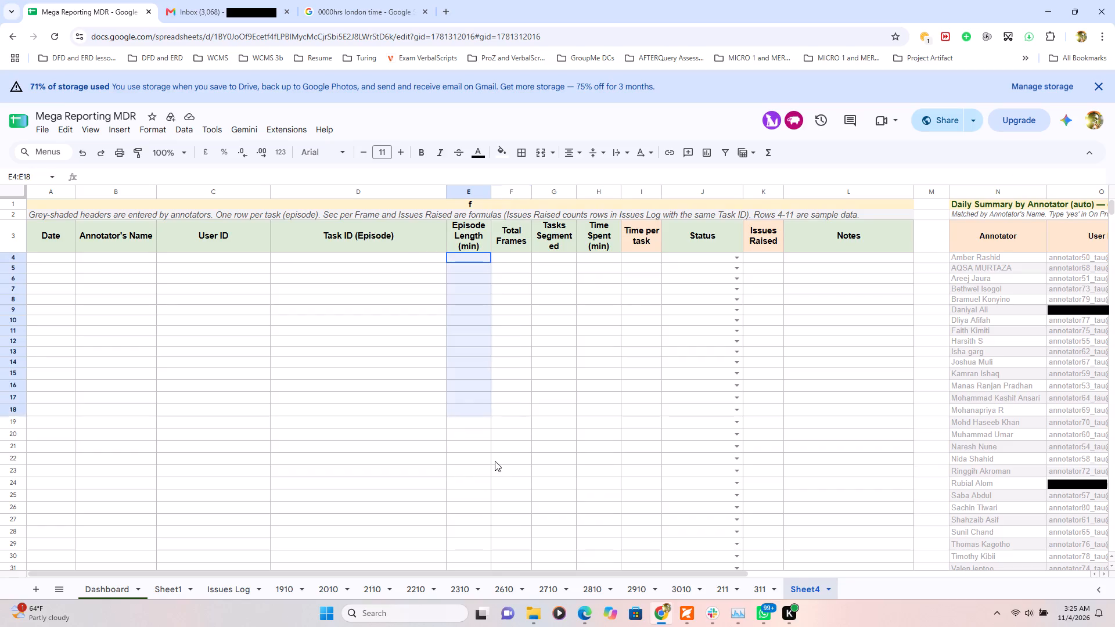
left_click_drag(495, 461, 477, 625)
right_click(478, 397)
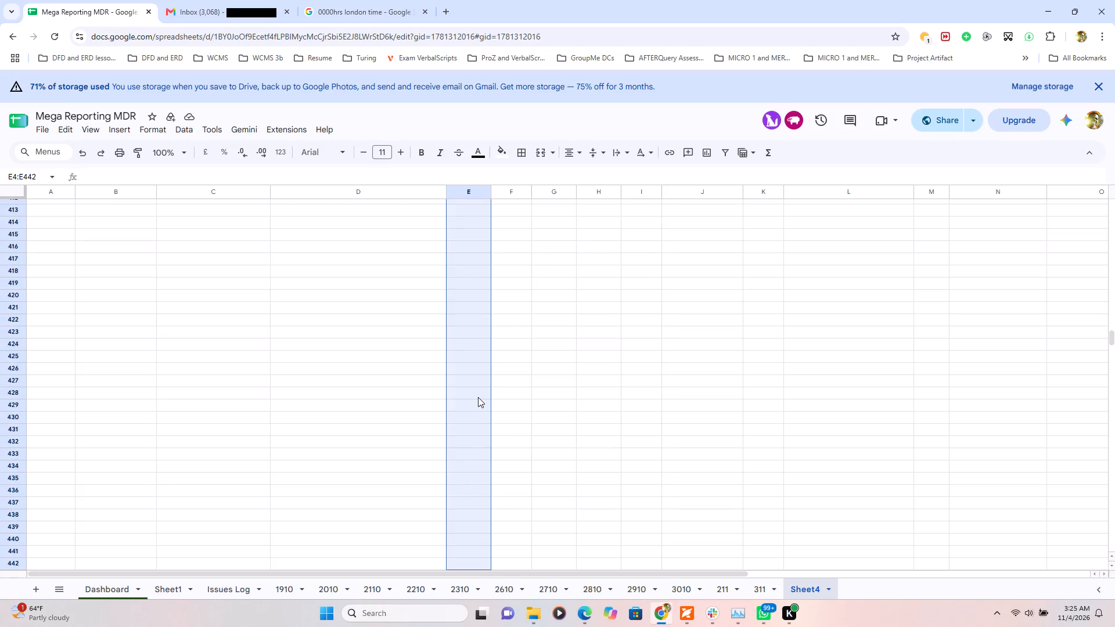
left_click(519, 235)
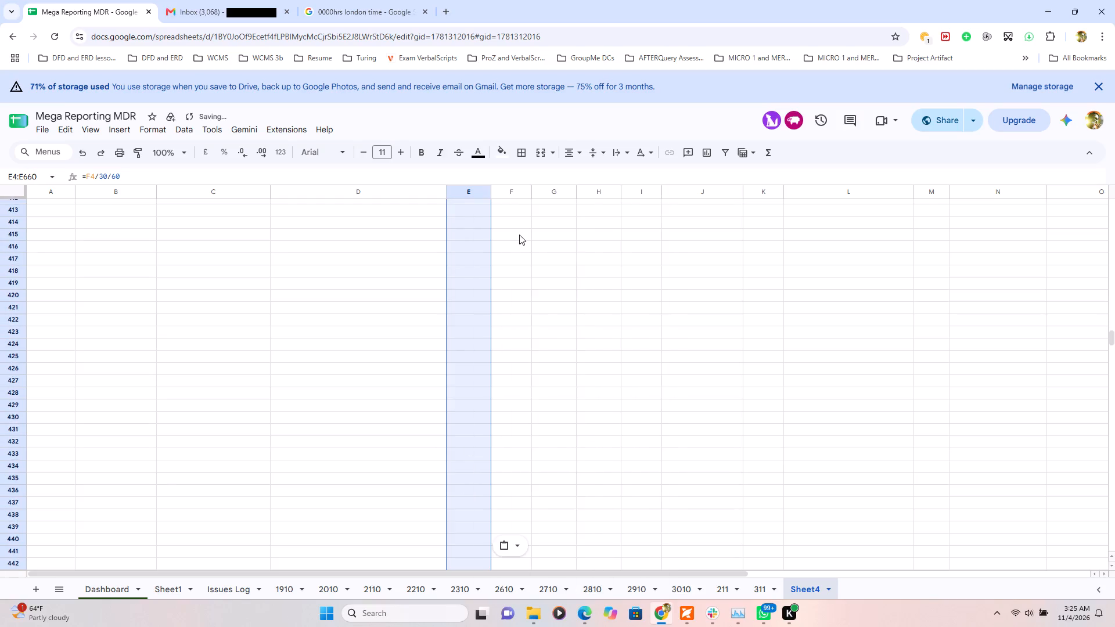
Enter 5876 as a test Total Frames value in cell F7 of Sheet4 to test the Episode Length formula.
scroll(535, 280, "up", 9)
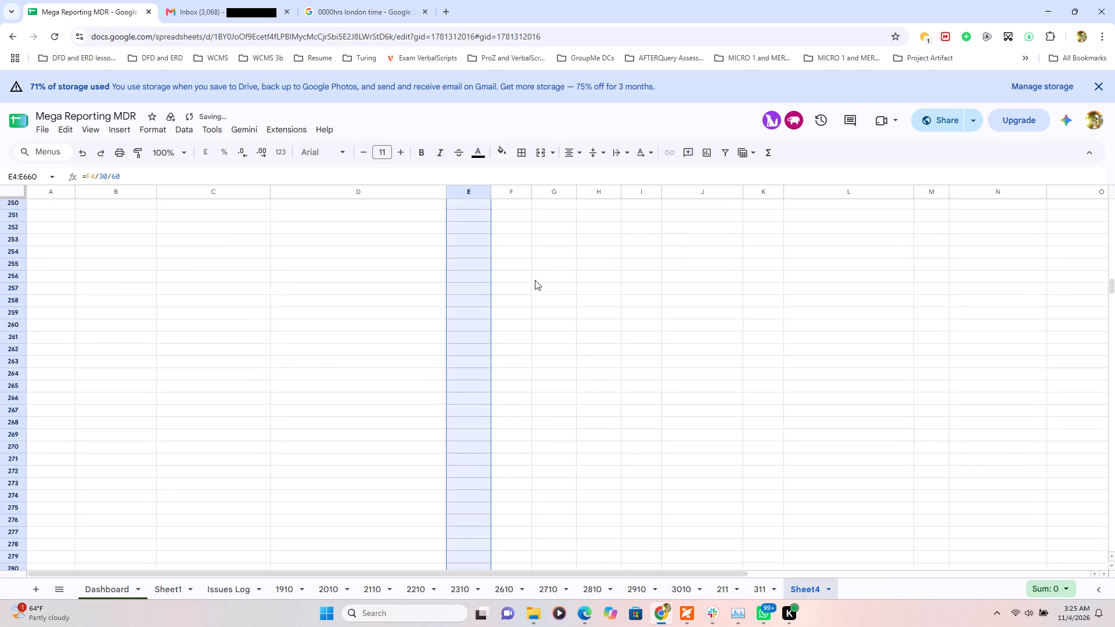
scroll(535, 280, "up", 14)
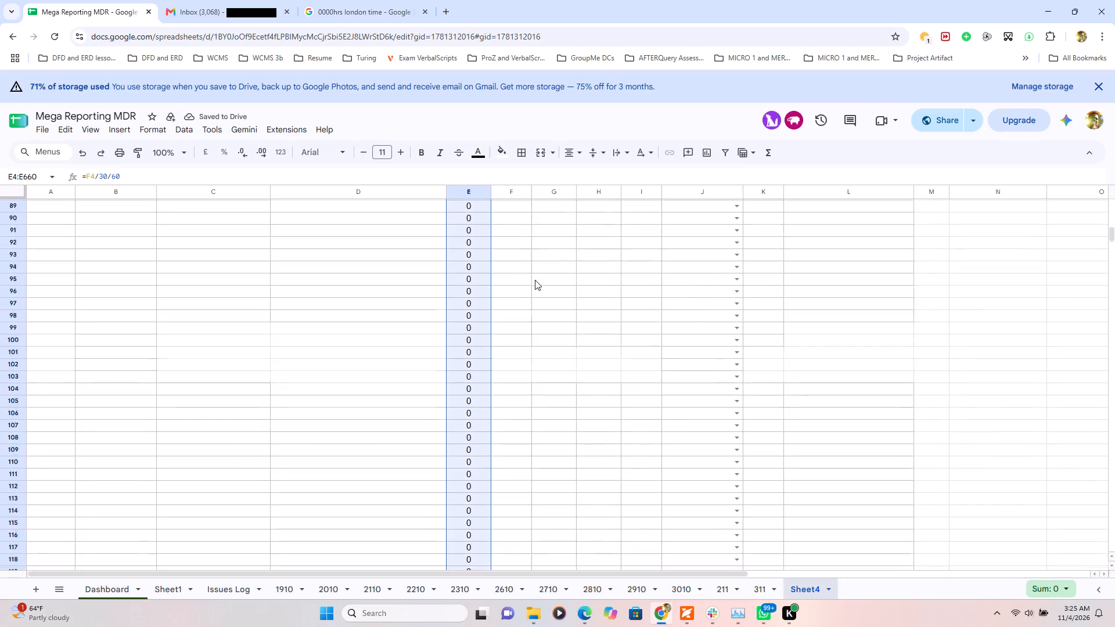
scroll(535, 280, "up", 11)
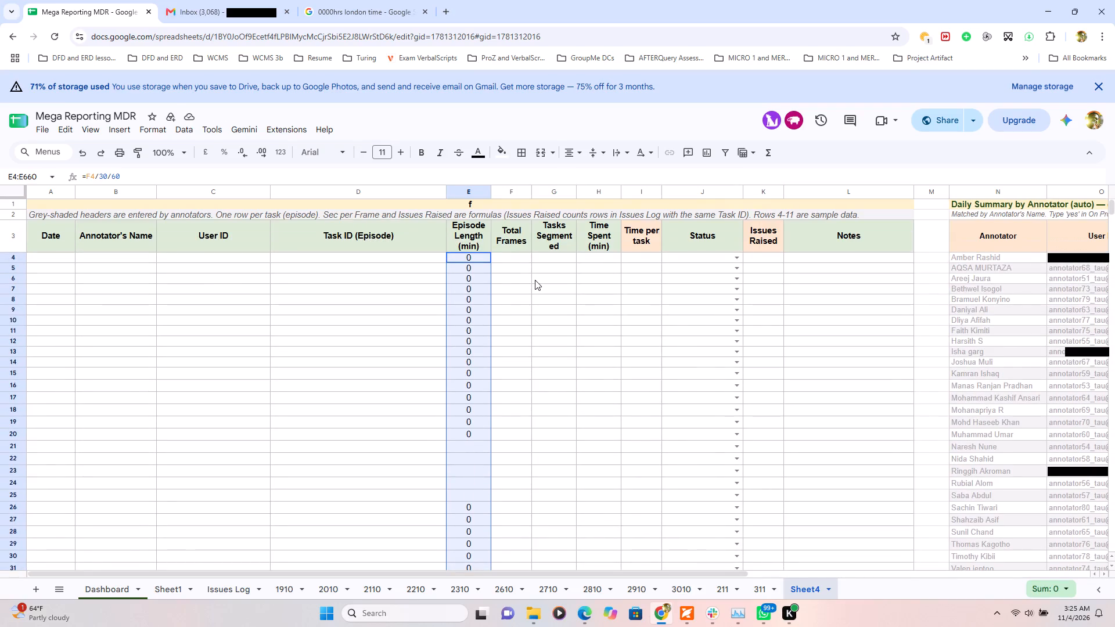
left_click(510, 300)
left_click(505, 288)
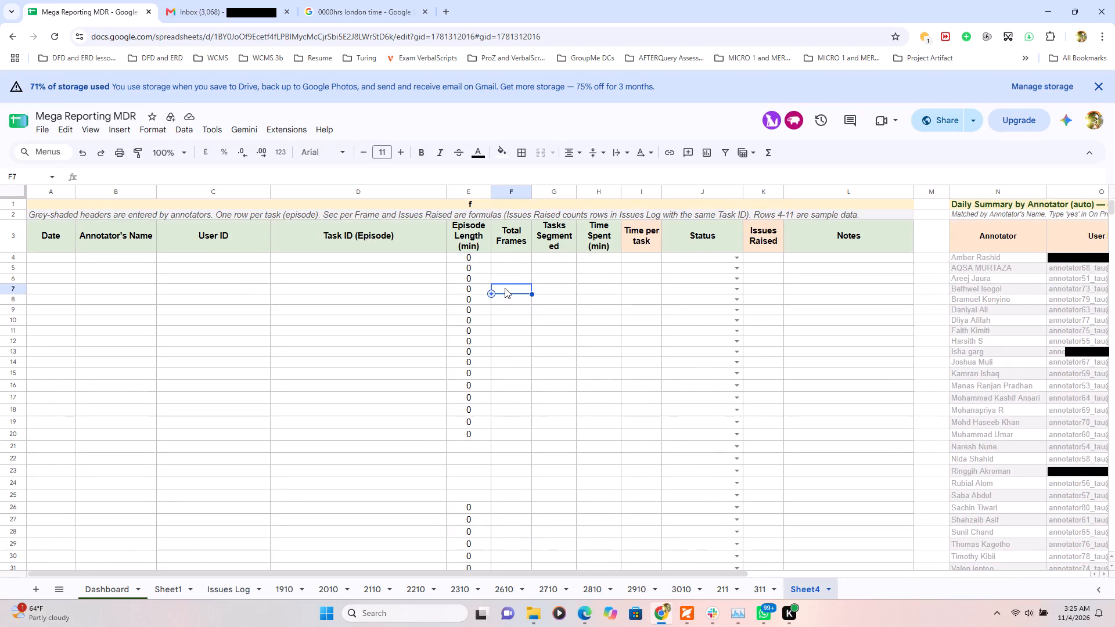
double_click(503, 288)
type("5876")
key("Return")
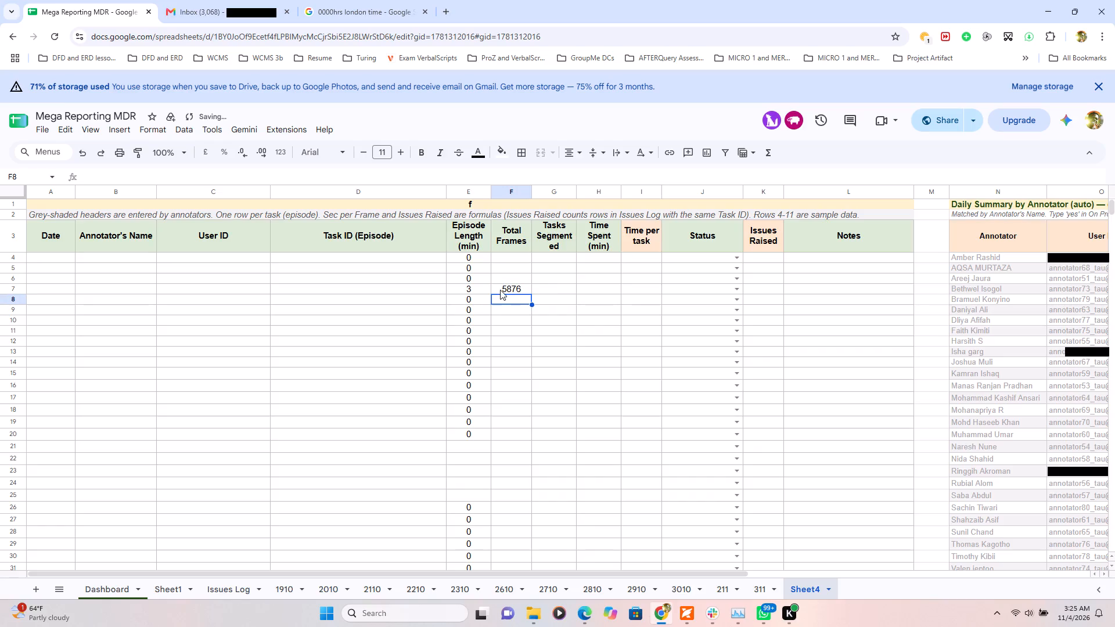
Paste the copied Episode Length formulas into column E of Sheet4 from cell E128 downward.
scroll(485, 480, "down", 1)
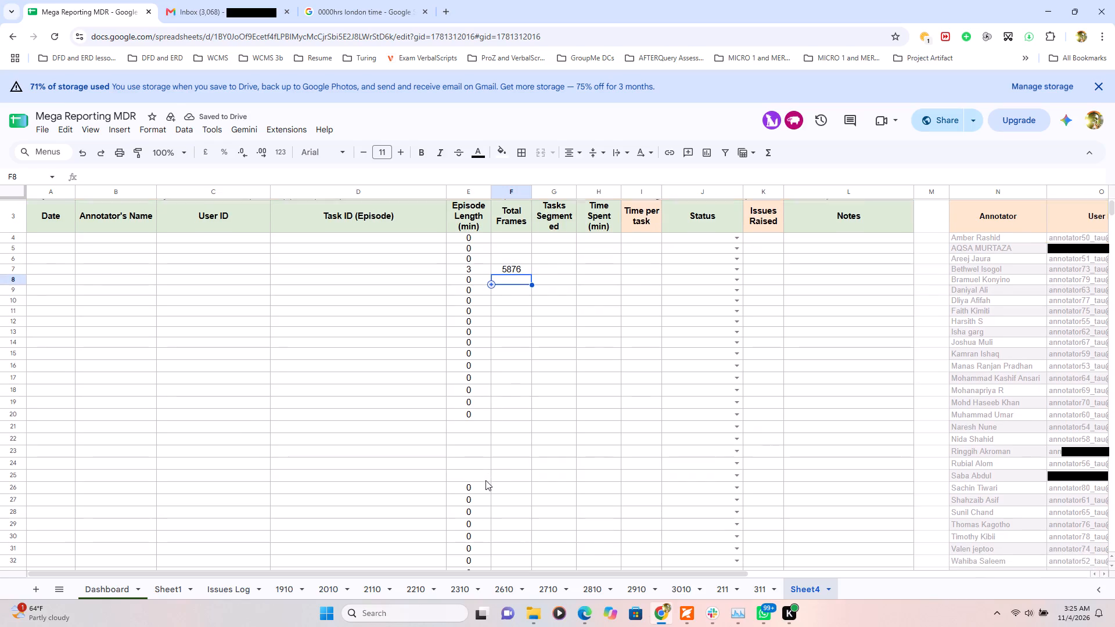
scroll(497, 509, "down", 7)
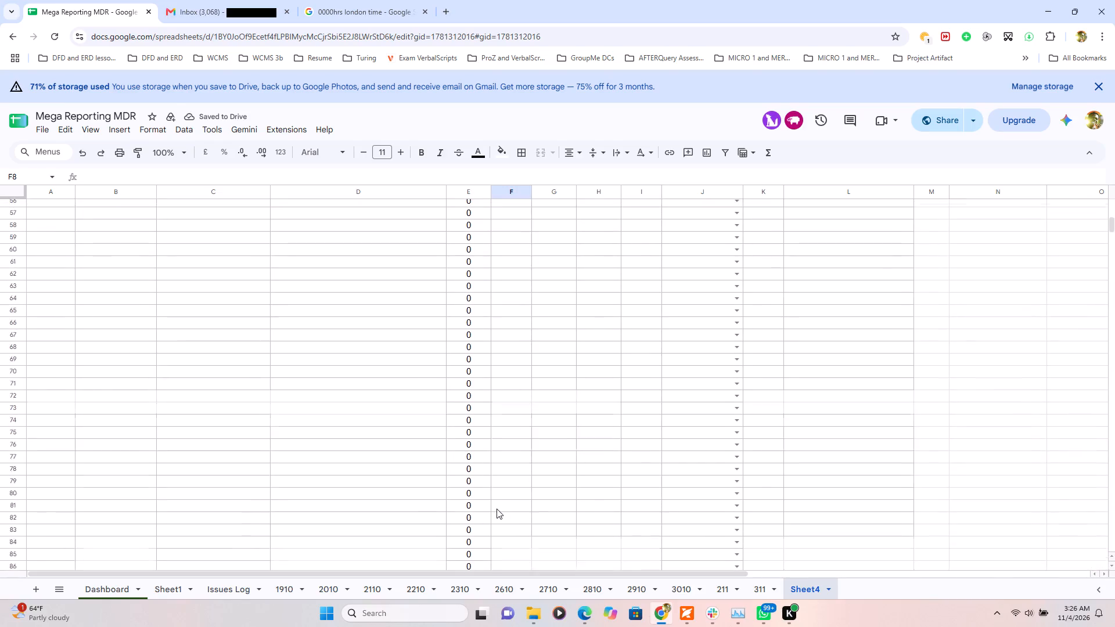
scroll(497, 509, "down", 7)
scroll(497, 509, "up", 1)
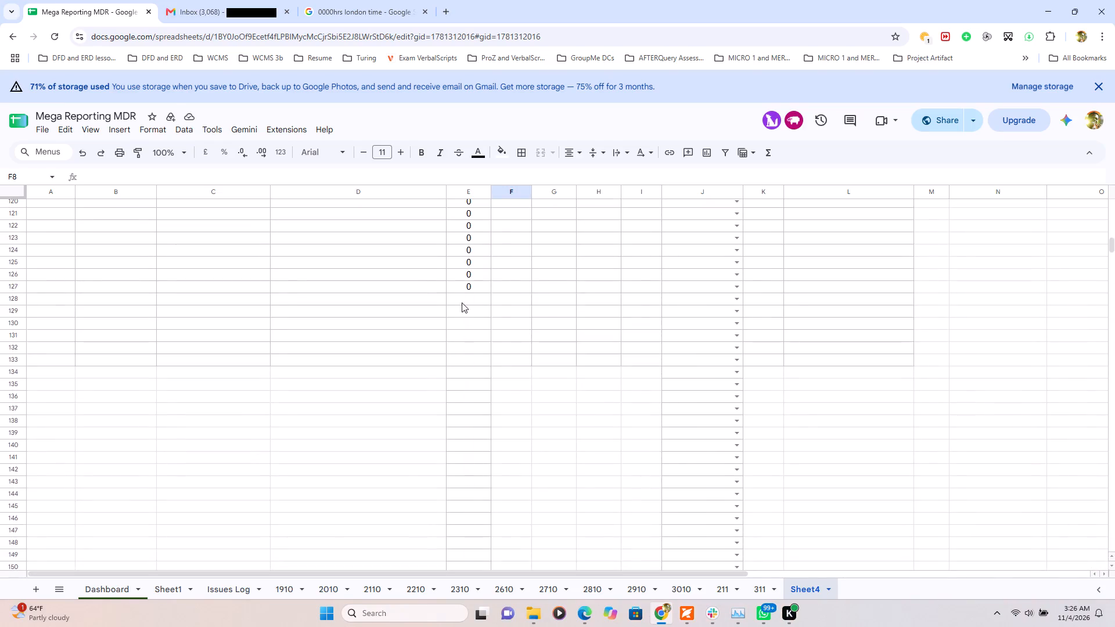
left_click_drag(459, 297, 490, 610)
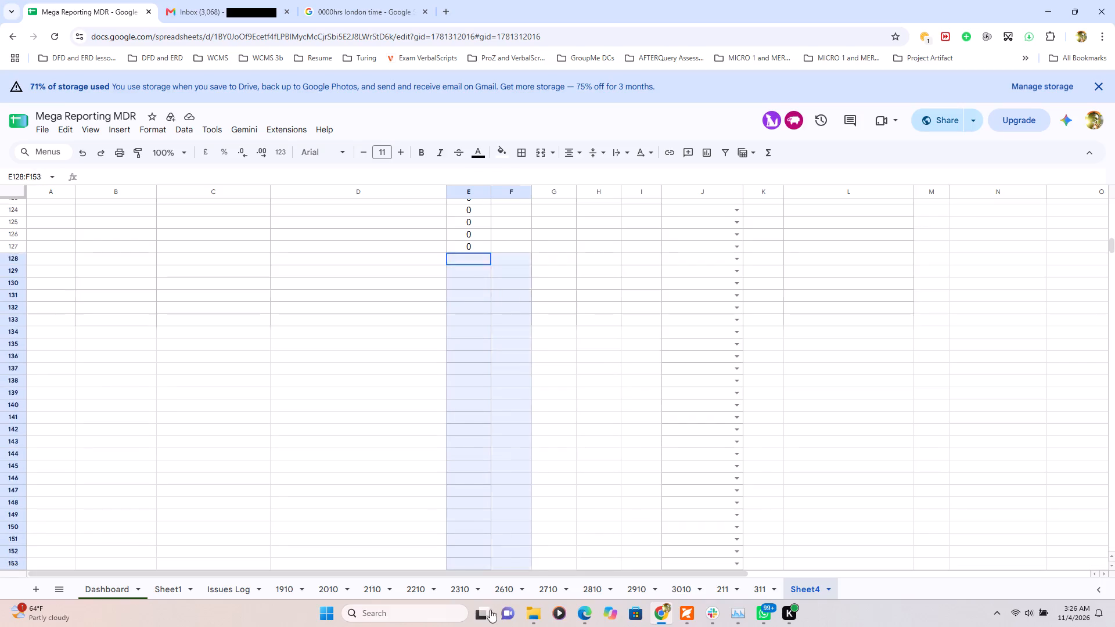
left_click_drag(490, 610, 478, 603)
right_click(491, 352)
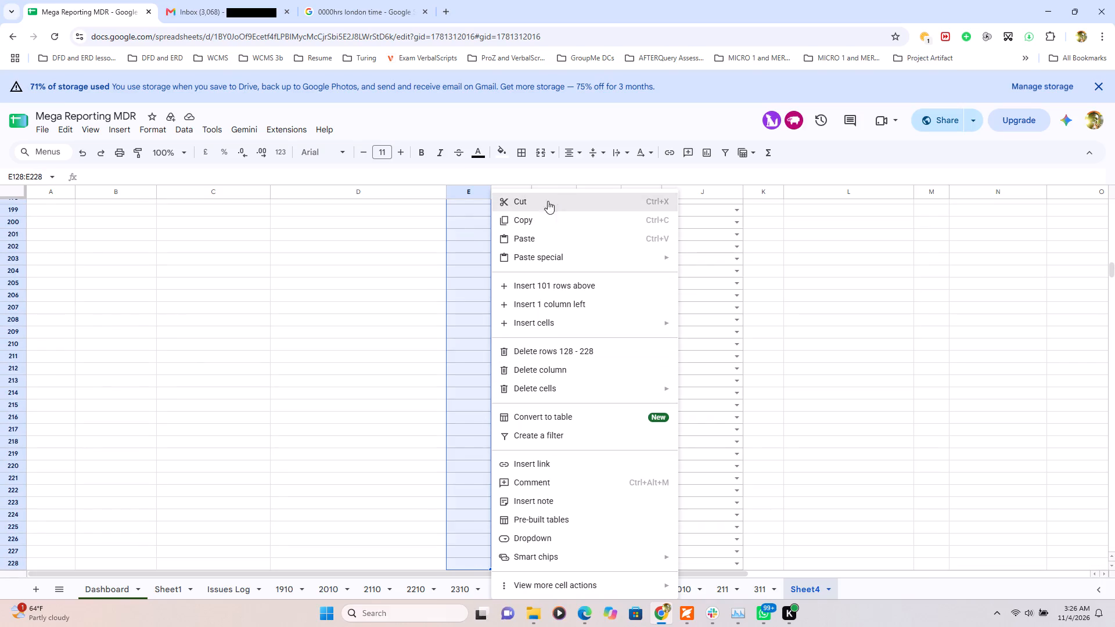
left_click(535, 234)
Paste the copied Episode Length formulas over column E of Sheet4 from cell E19 downward to fill the gap in rows 21 to 25.
scroll(535, 234, "up", 6)
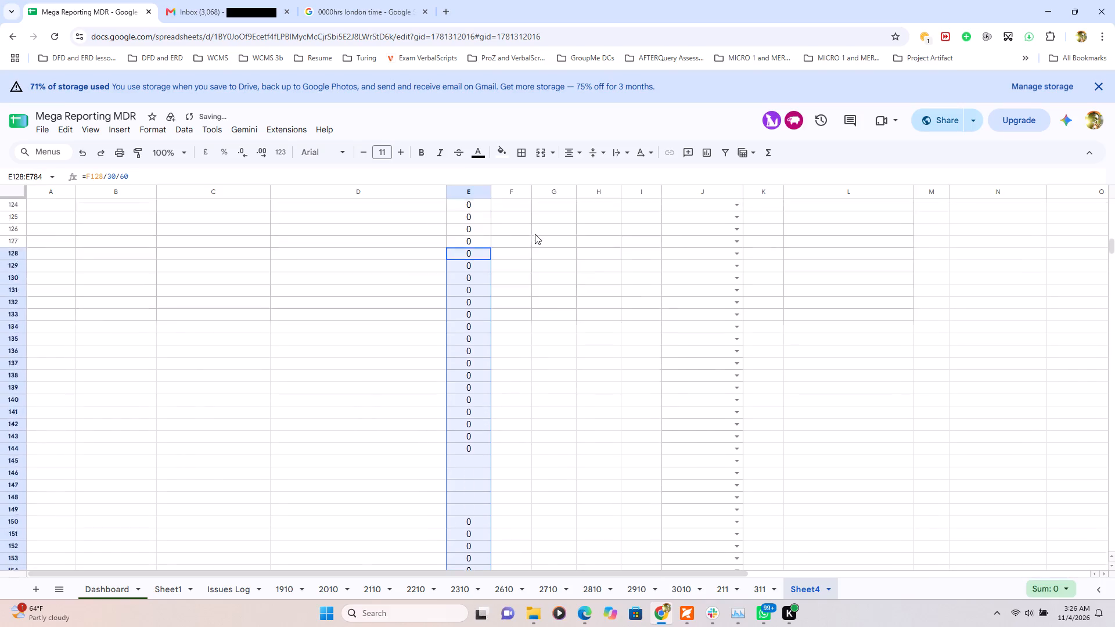
scroll(535, 234, "up", 13)
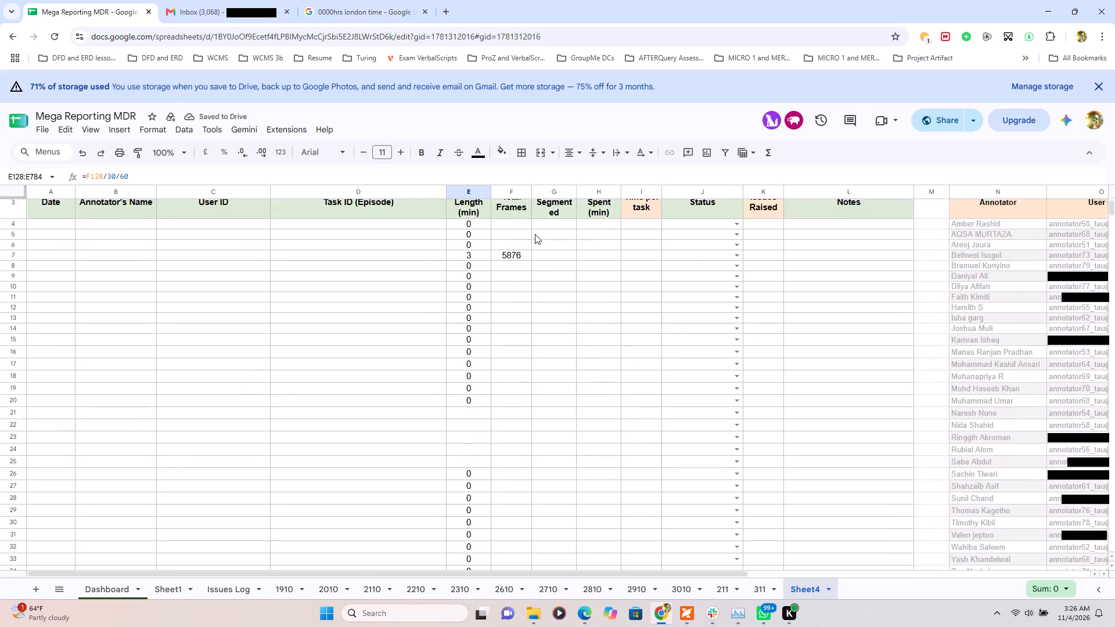
scroll(473, 398, "down", 1)
left_click_drag(461, 337, 461, 339)
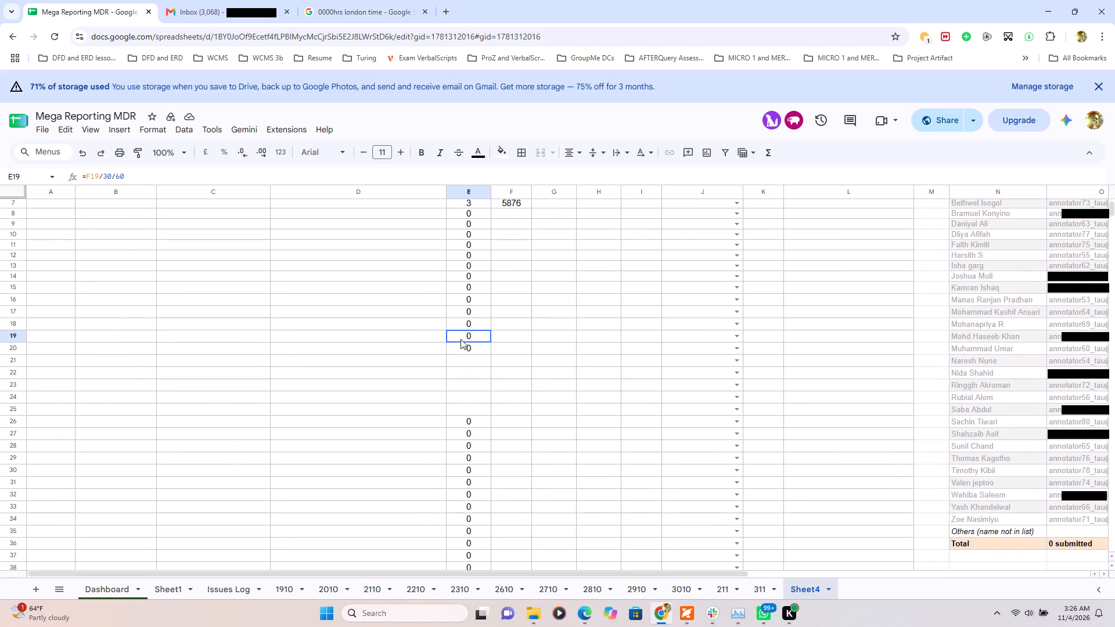
left_click_drag(461, 339, 461, 424)
right_click(472, 362)
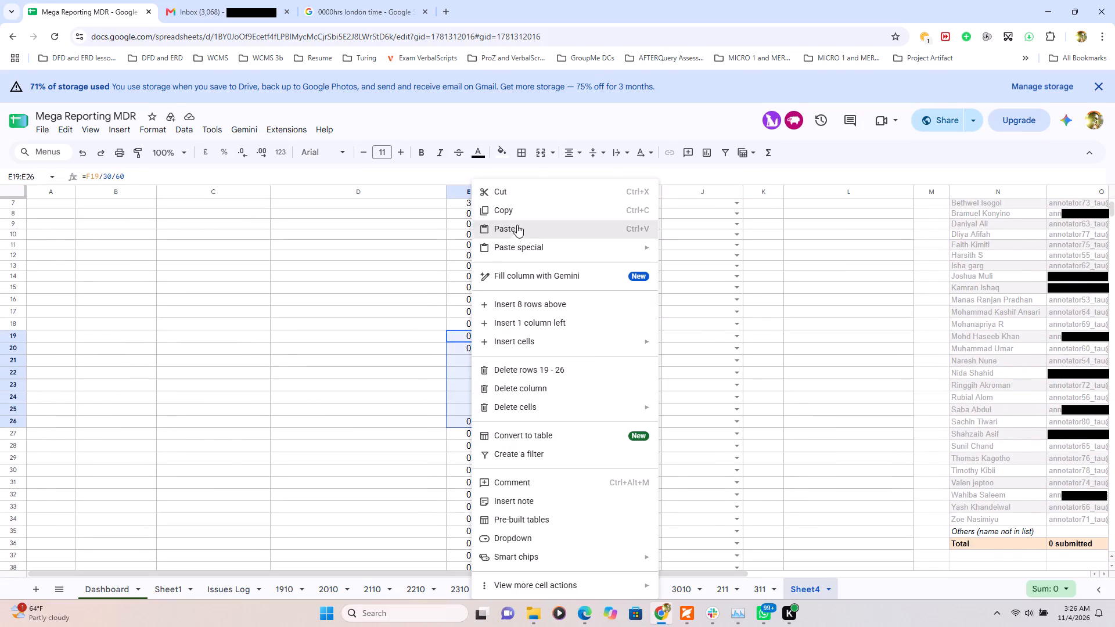
left_click(513, 235)
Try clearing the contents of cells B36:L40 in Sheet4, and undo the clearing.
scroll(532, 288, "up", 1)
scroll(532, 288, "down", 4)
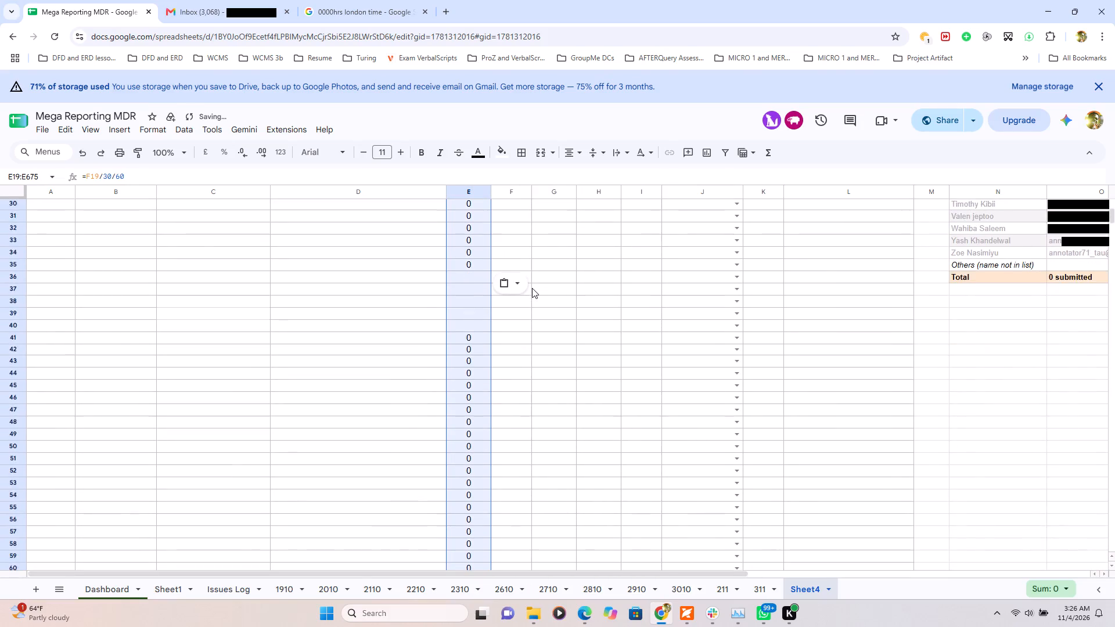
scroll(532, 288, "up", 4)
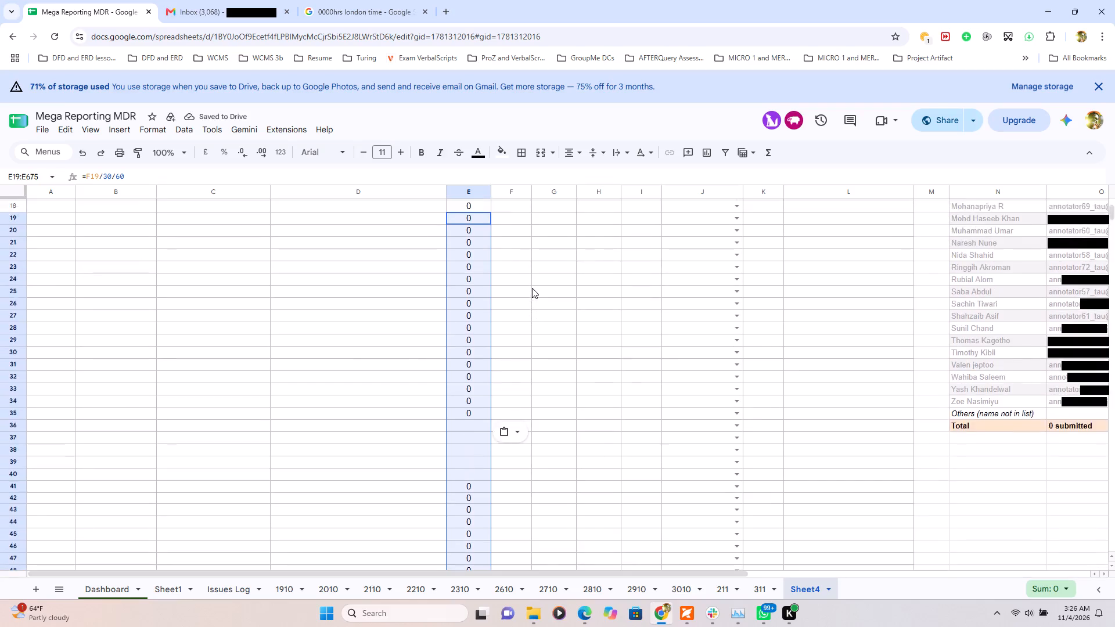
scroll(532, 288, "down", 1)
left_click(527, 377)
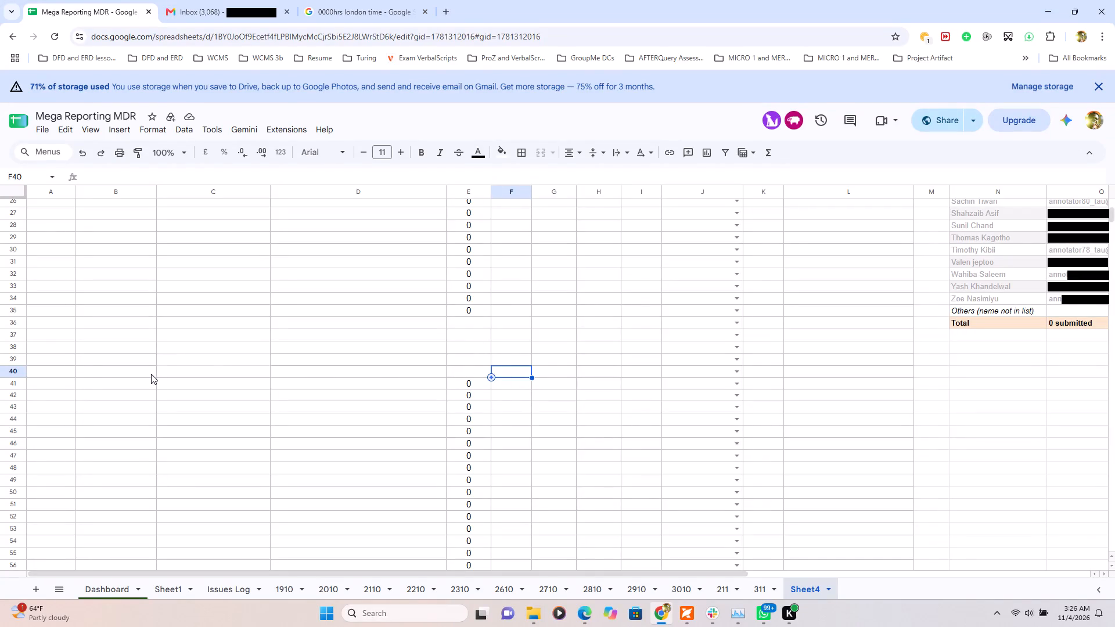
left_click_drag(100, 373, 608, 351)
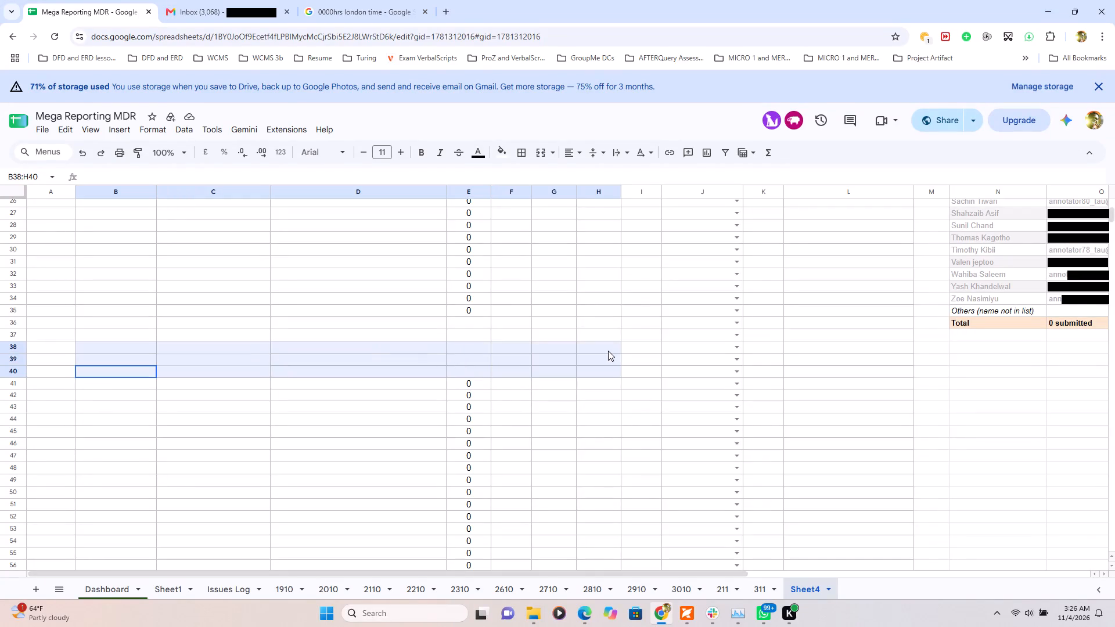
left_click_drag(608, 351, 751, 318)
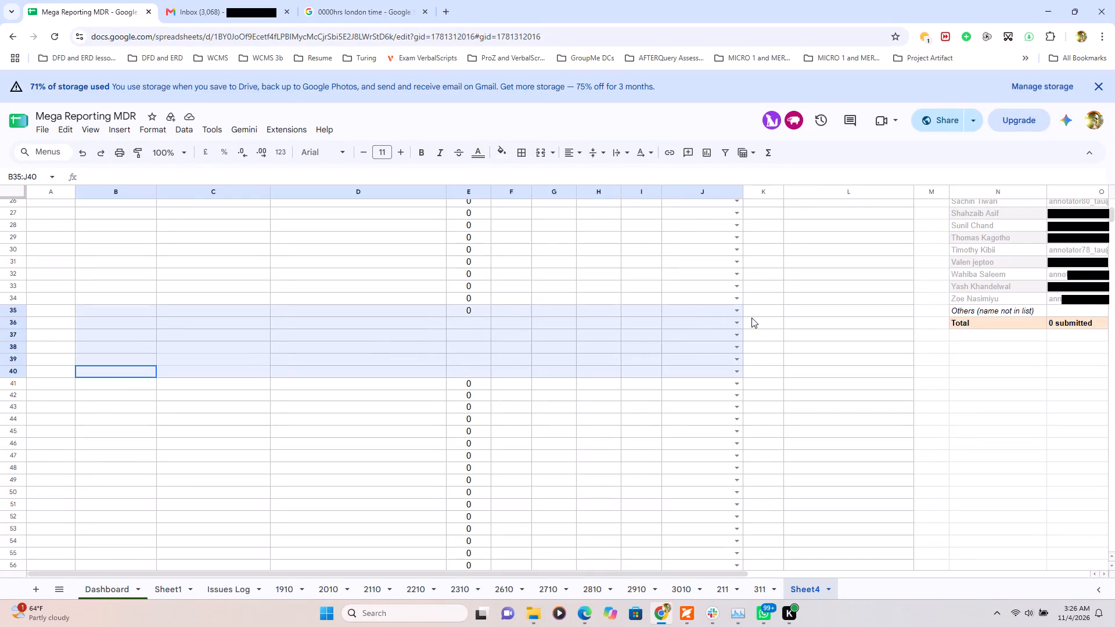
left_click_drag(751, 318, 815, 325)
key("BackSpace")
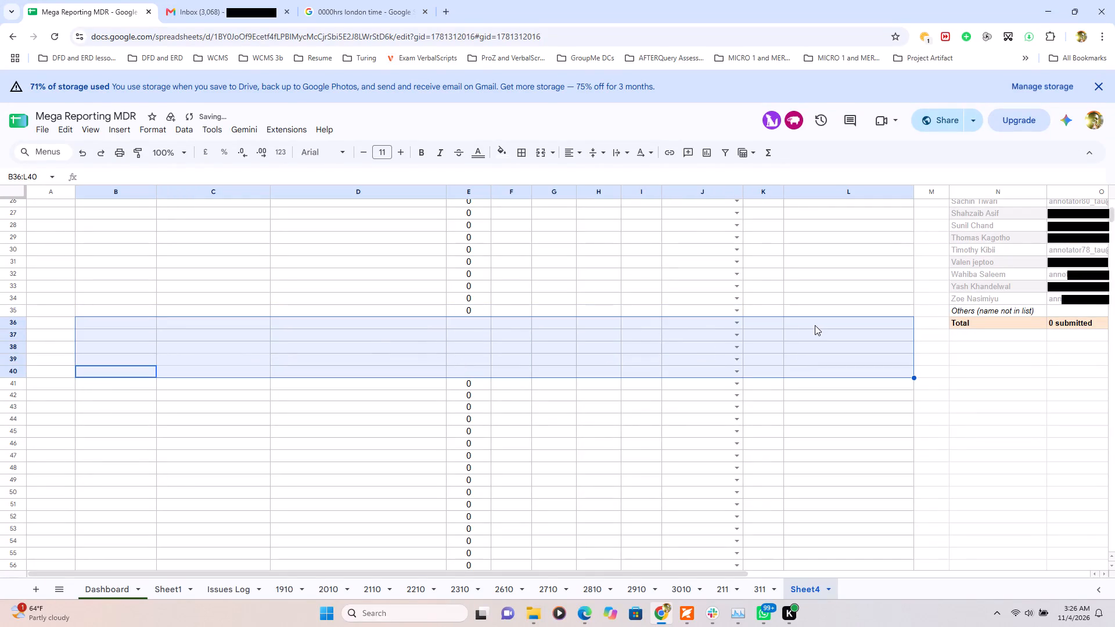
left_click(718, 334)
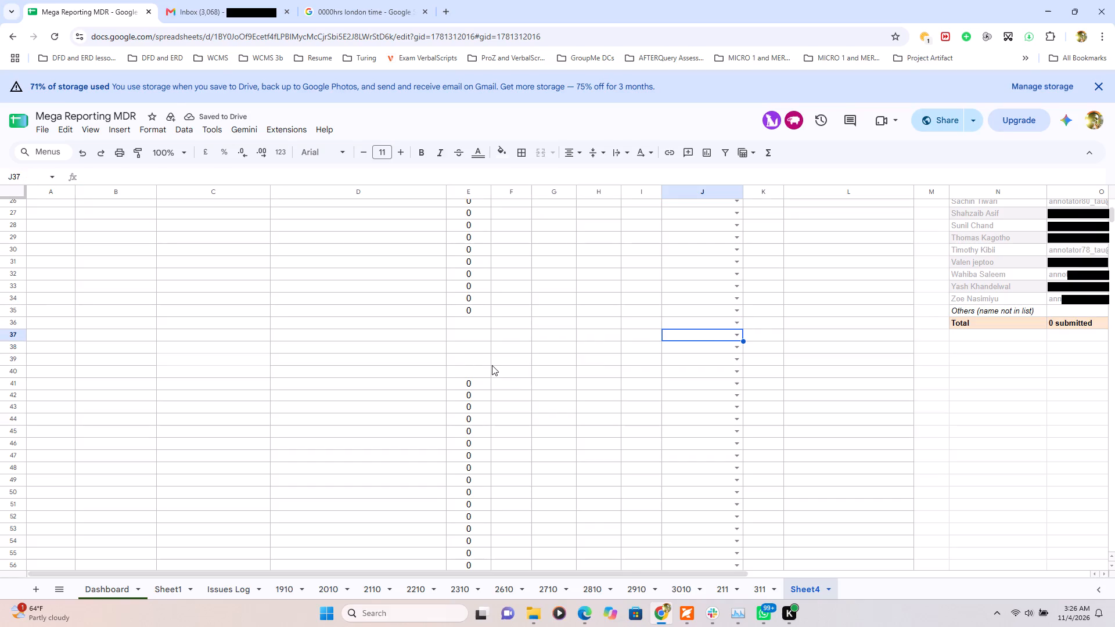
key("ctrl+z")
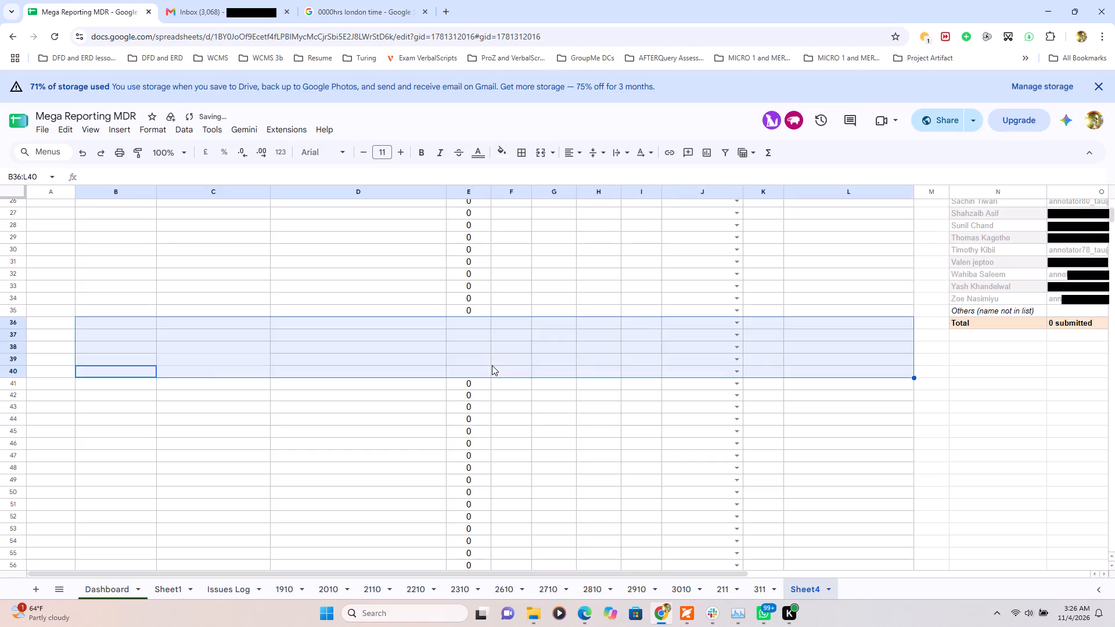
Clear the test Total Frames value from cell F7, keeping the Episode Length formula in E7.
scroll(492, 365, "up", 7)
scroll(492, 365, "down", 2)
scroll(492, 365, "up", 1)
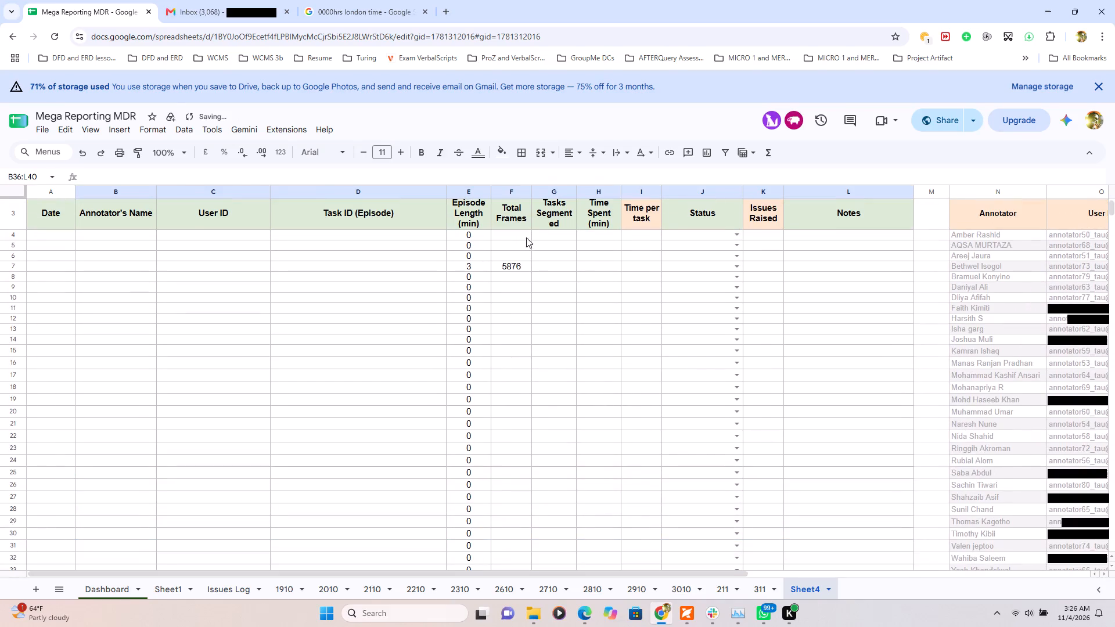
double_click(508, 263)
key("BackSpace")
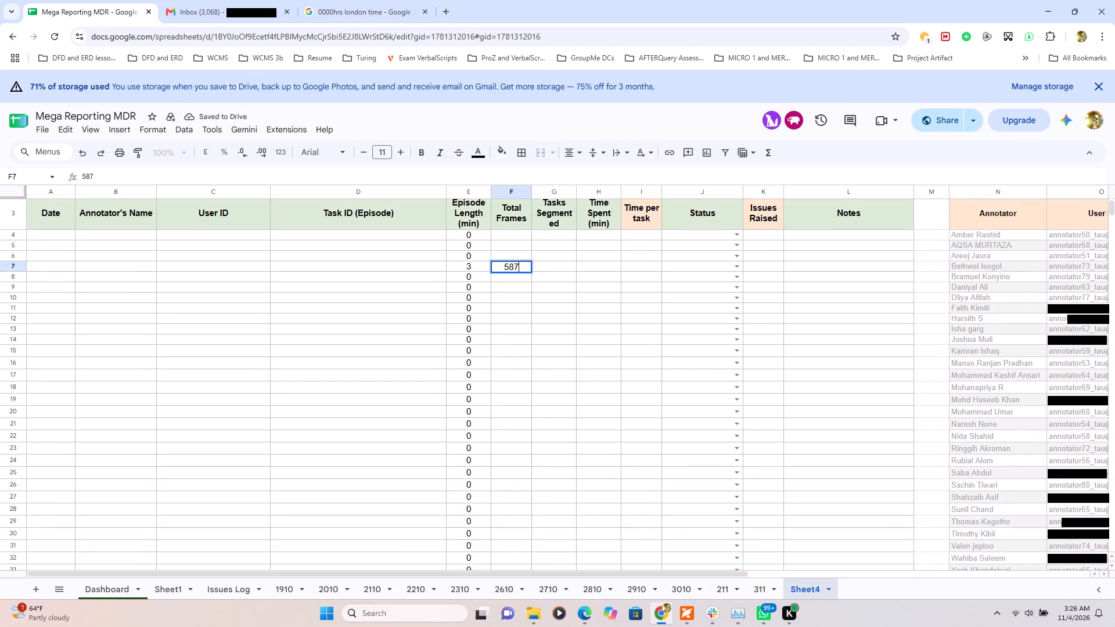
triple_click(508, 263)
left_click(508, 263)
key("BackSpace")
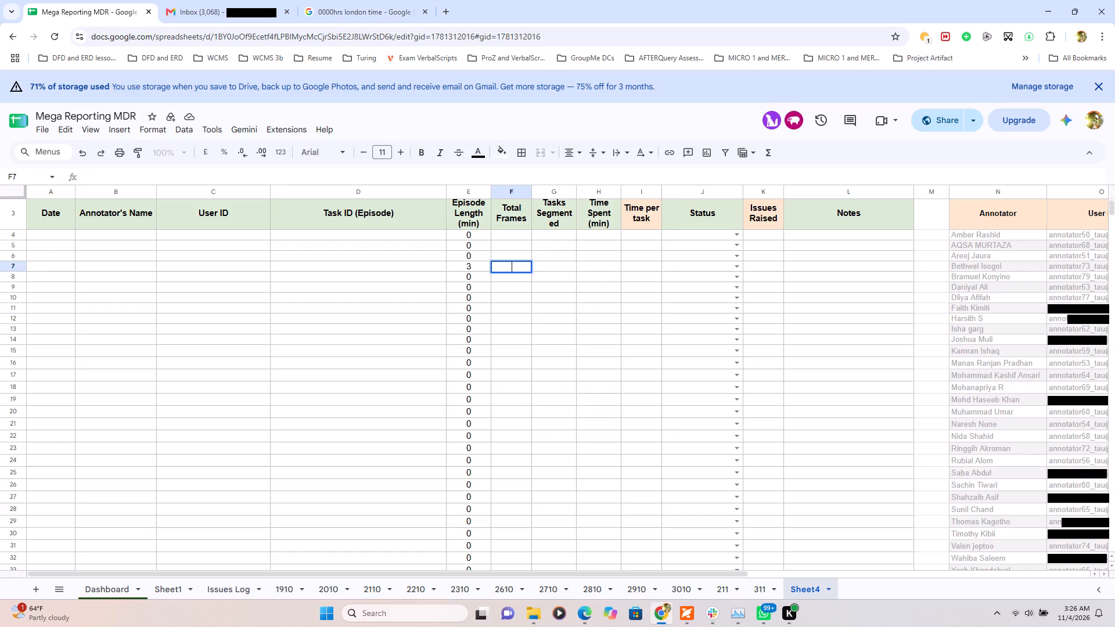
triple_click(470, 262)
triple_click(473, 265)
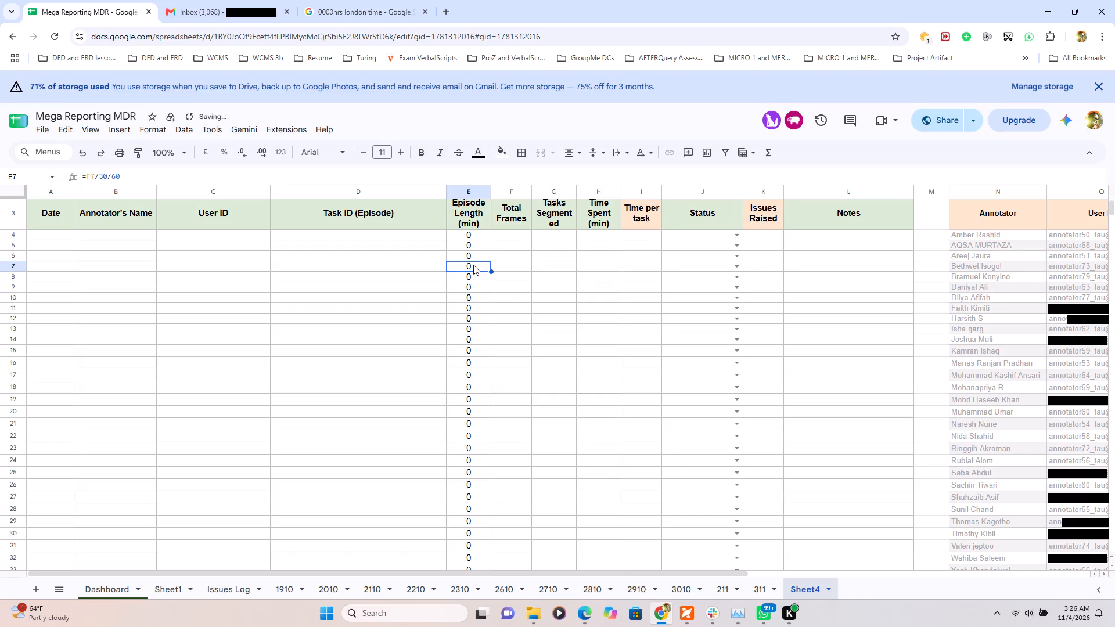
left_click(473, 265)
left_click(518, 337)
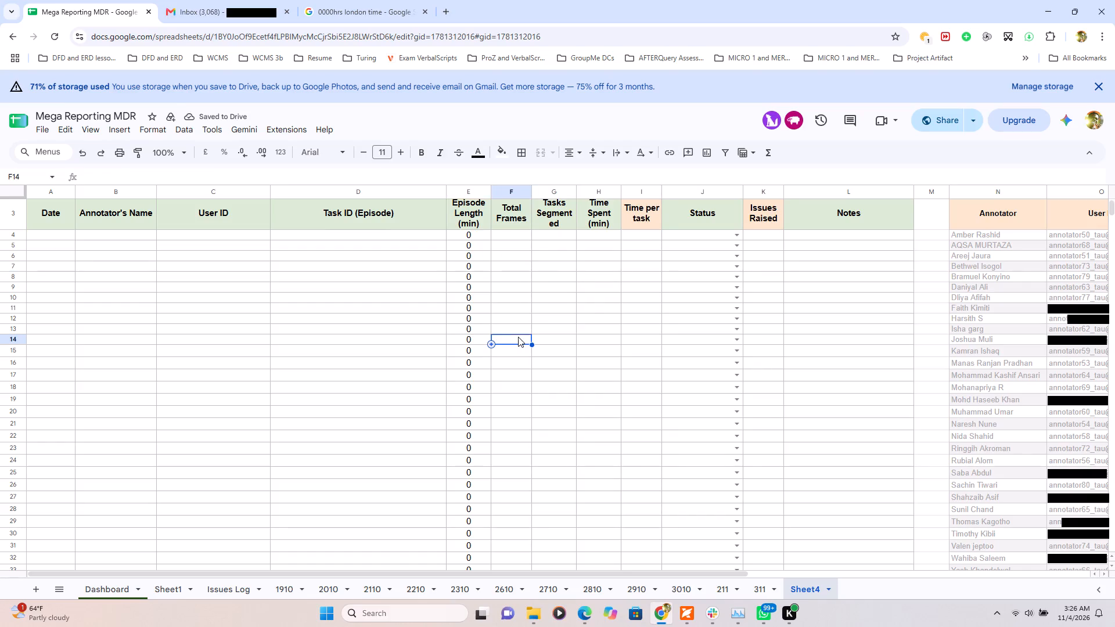
Paste the copied Episode Length formulas into column E of Sheet4 from cell E143 downward.
scroll(555, 469, "down", 15)
scroll(555, 469, "up", 1)
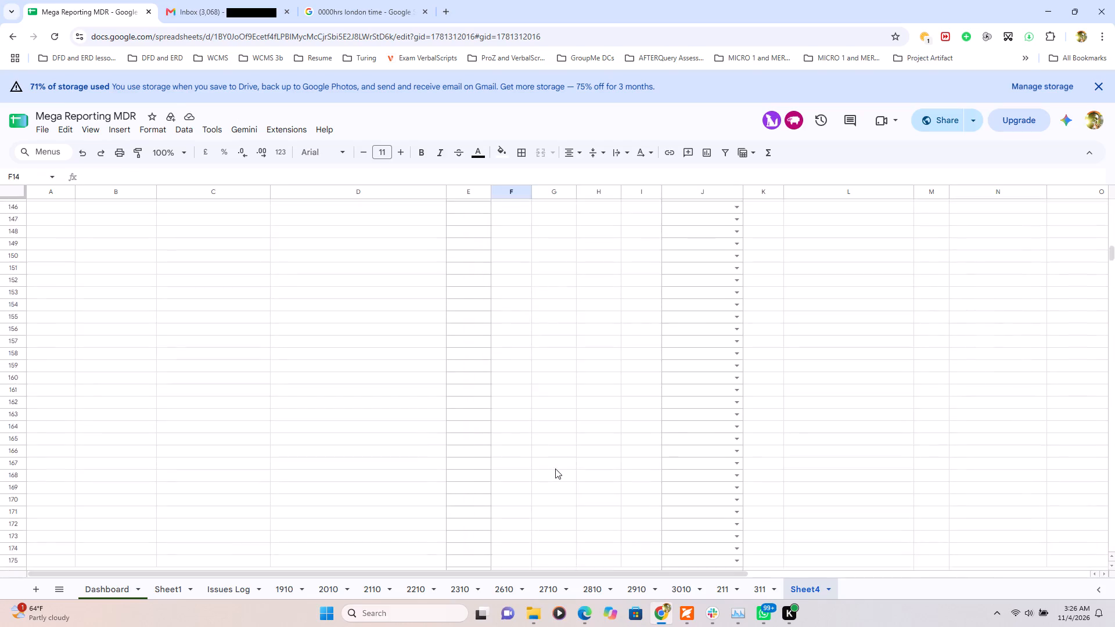
scroll(555, 469, "up", 1)
left_click_drag(461, 262, 481, 415)
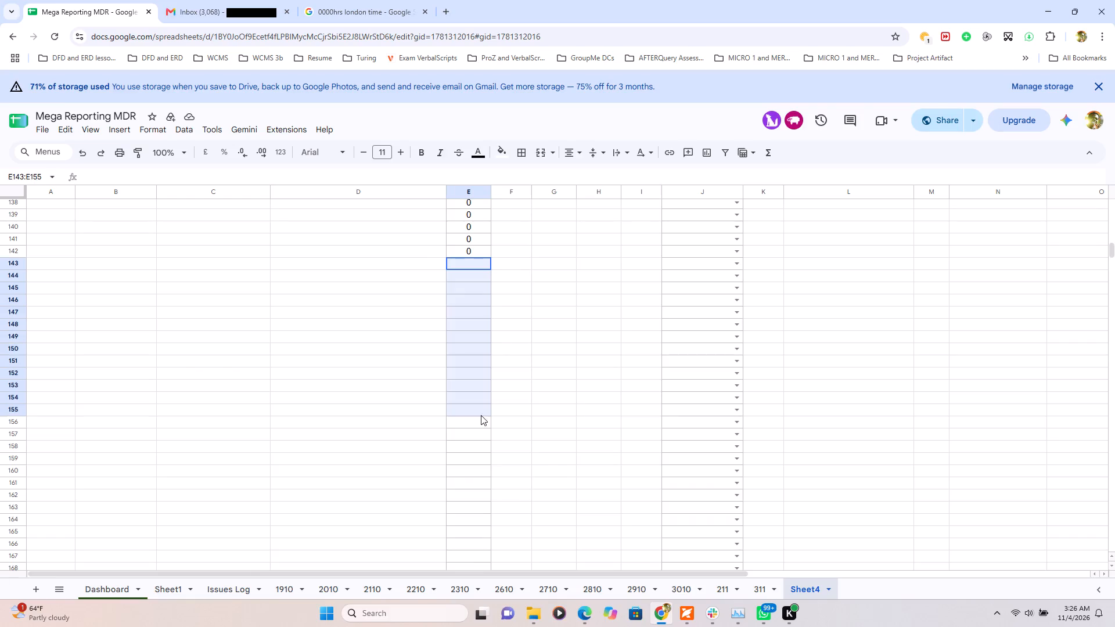
left_click_drag(481, 415, 466, 626)
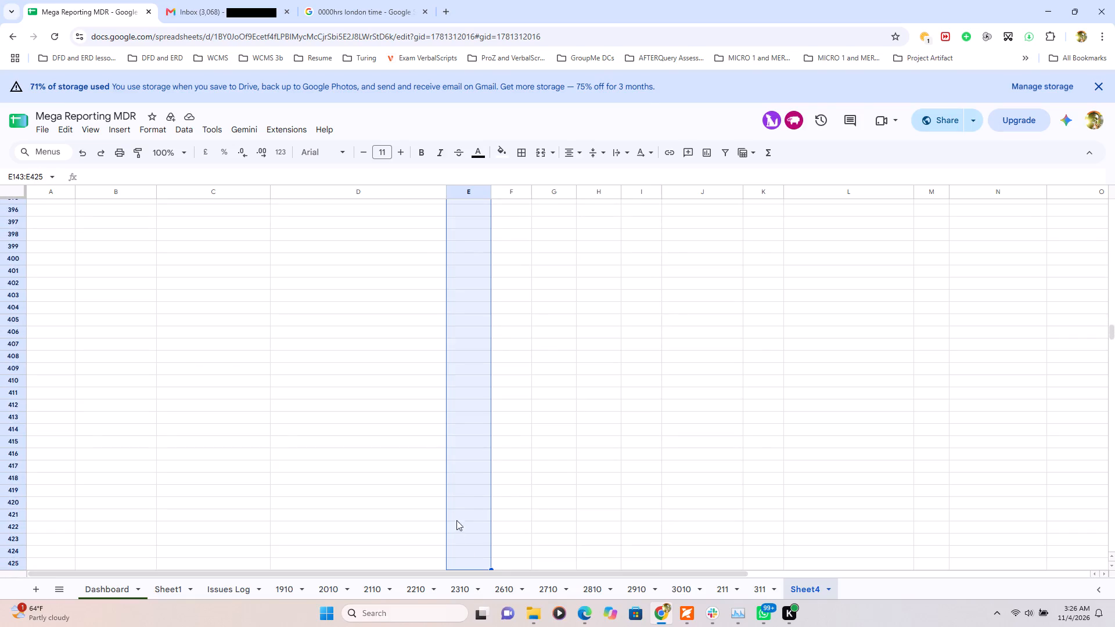
right_click(460, 507)
left_click(516, 148)
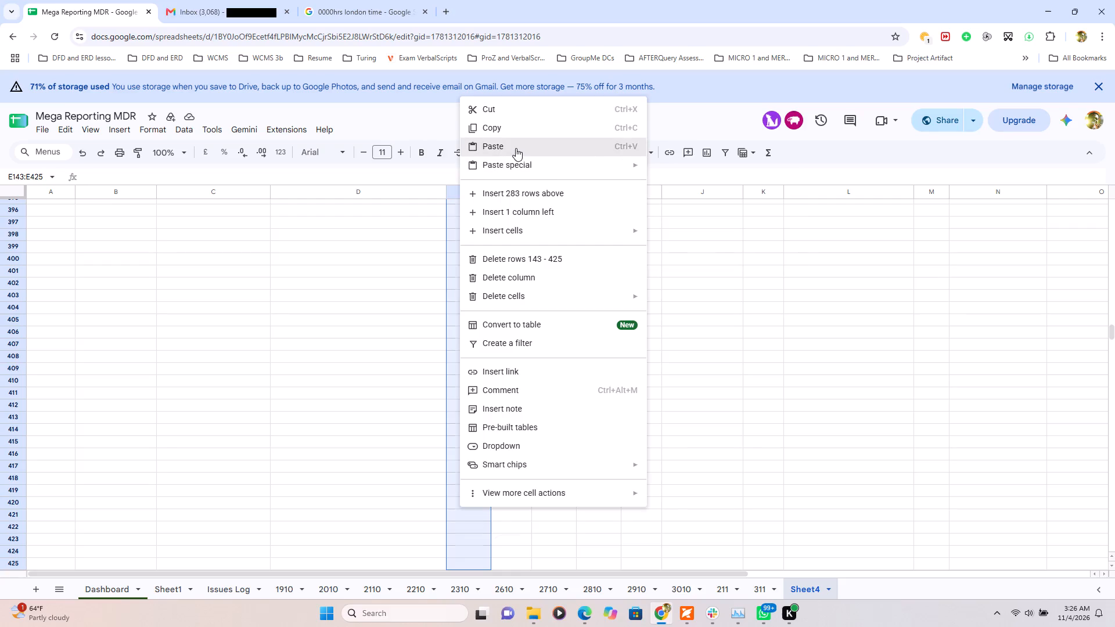
scroll(534, 322, "up", 12)
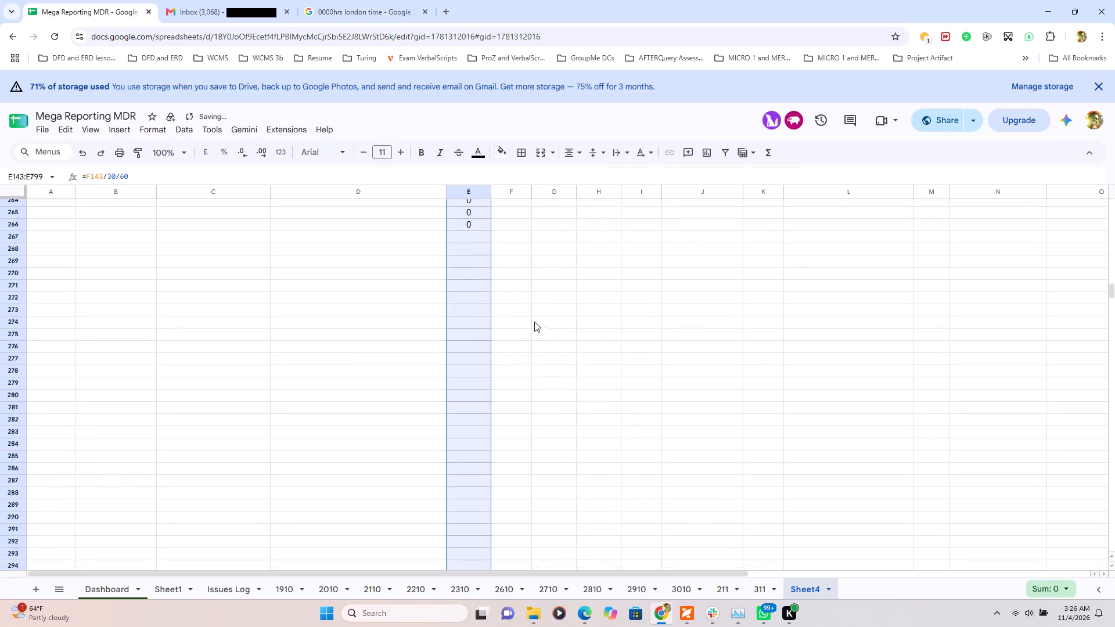
scroll(534, 322, "up", 18)
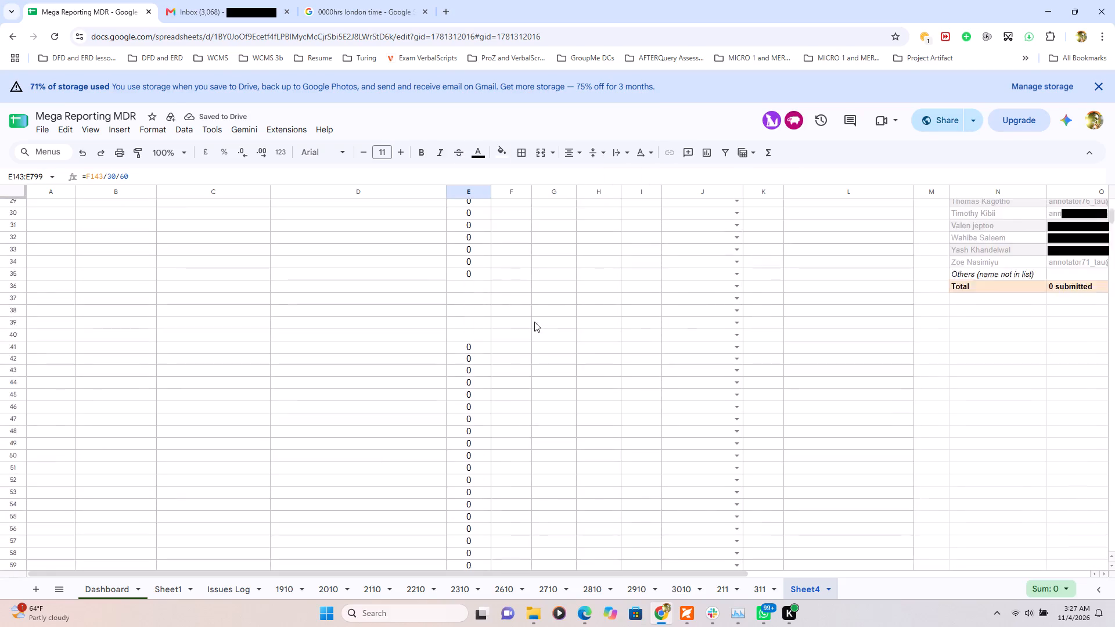
scroll(534, 322, "up", 3)
scroll(534, 322, "down", 14)
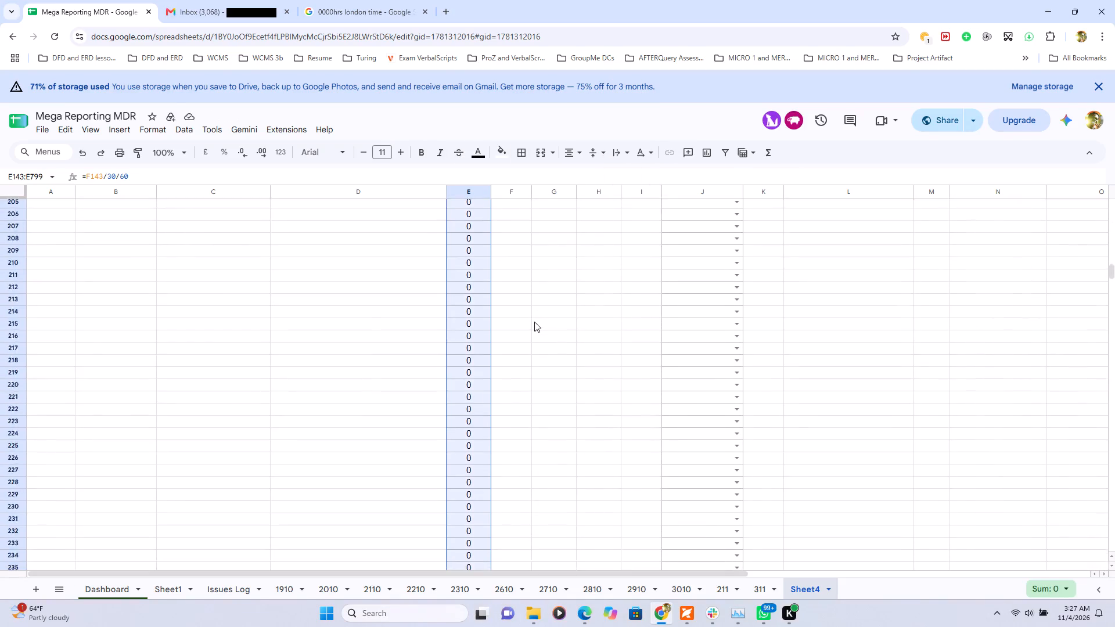
scroll(534, 322, "down", 19)
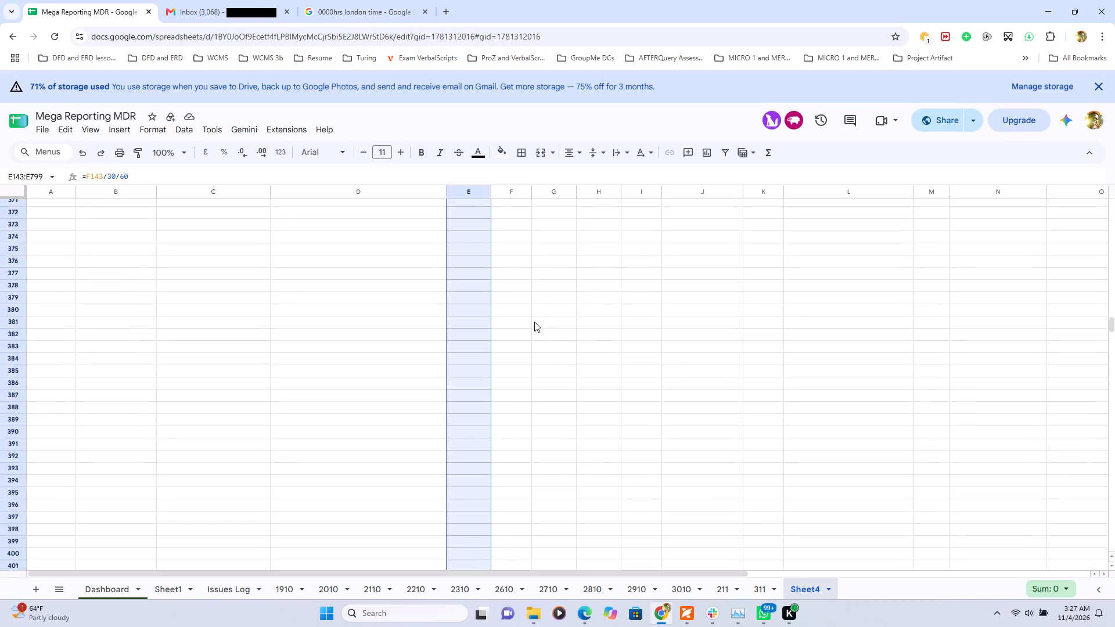
Check column E of Sheet4 for gaps in the Episode Length formulas.
scroll(534, 322, "down", 19)
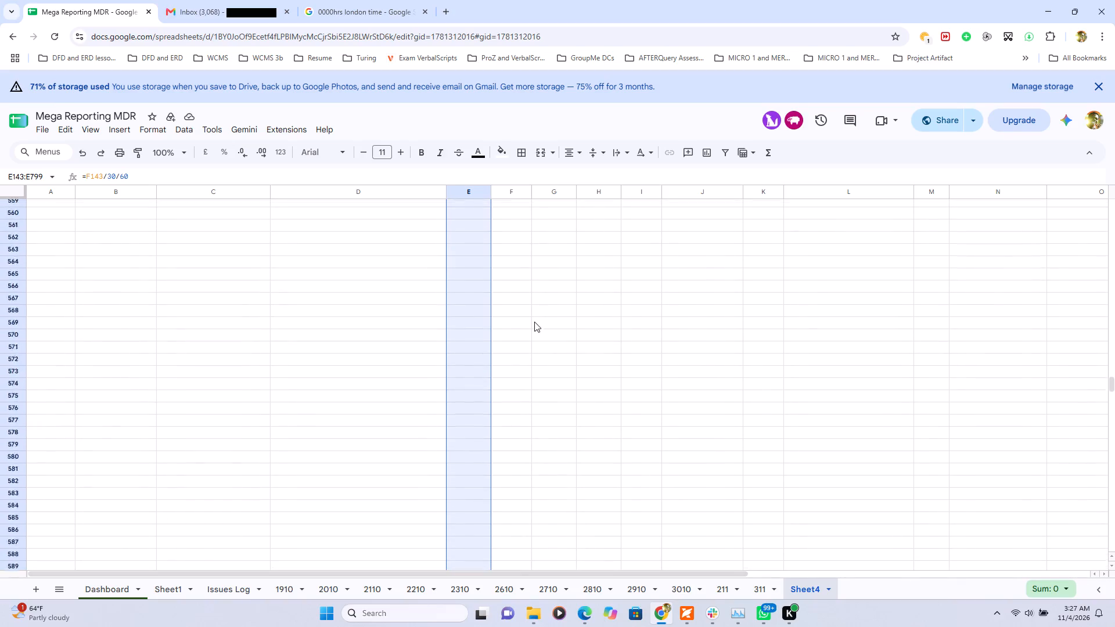
scroll(534, 322, "down", 3)
scroll(534, 322, "up", 4)
left_click(520, 286)
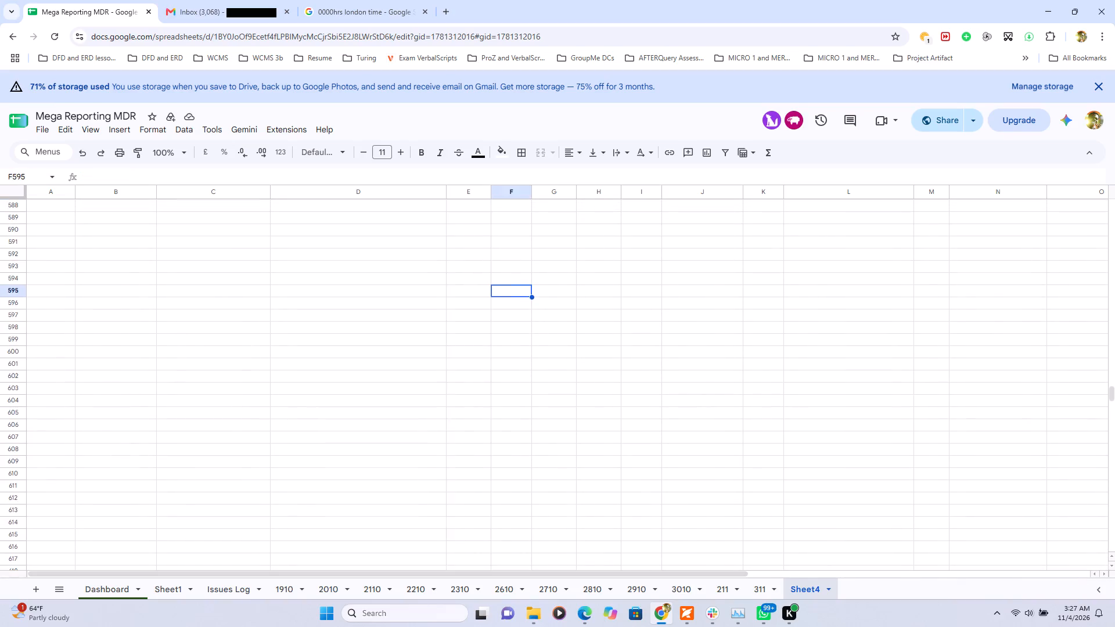
scroll(520, 286, "up", 20)
scroll(520, 286, "up", 9)
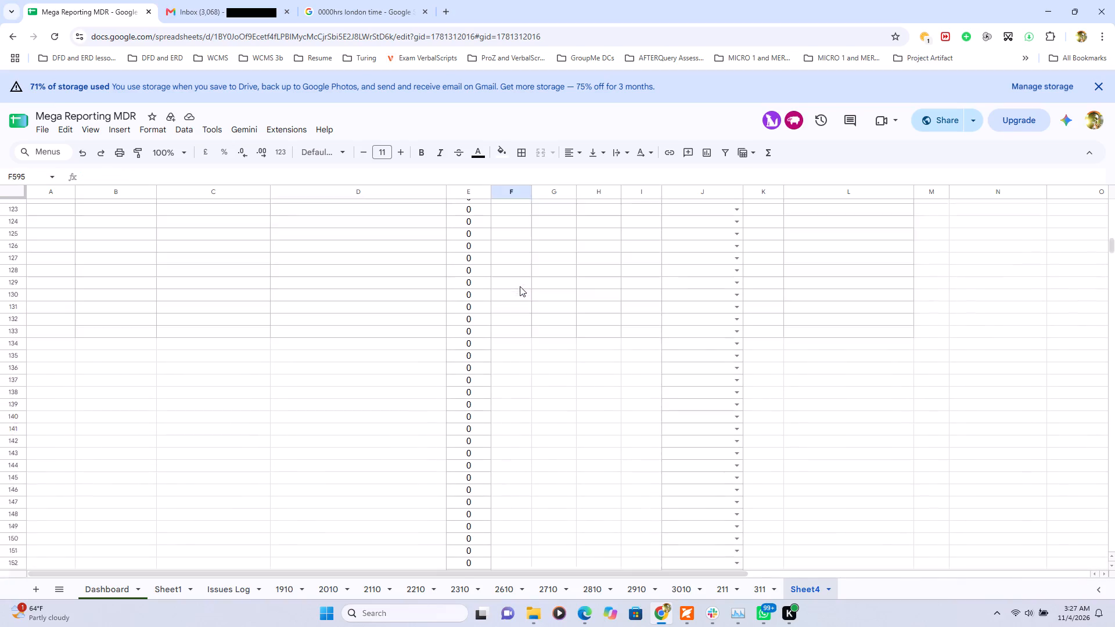
scroll(520, 286, "up", 13)
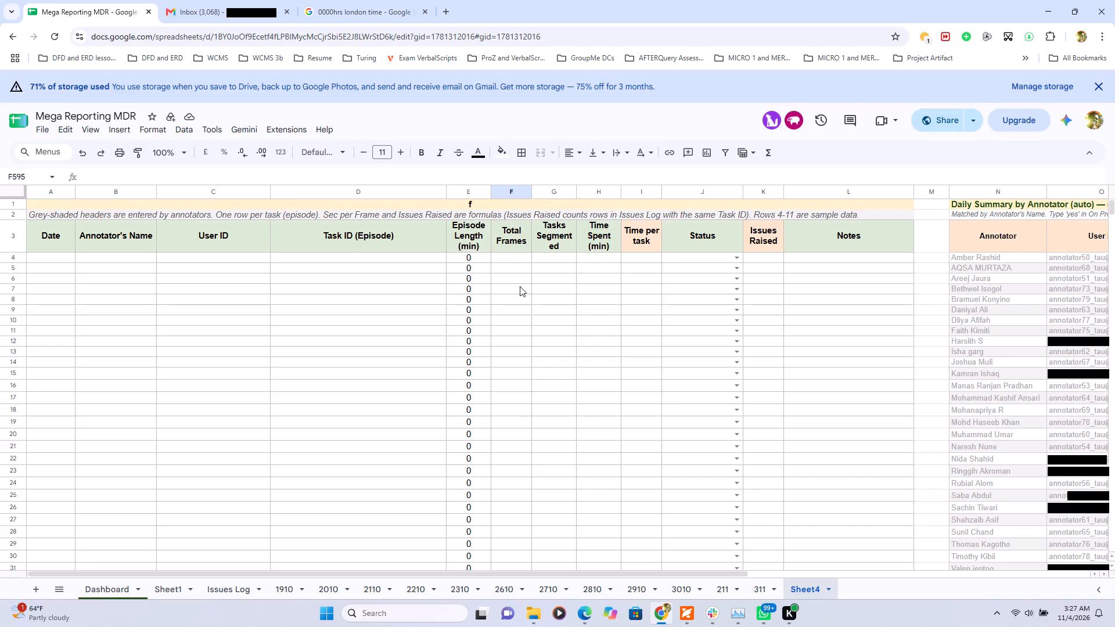
scroll(520, 286, "down", 4)
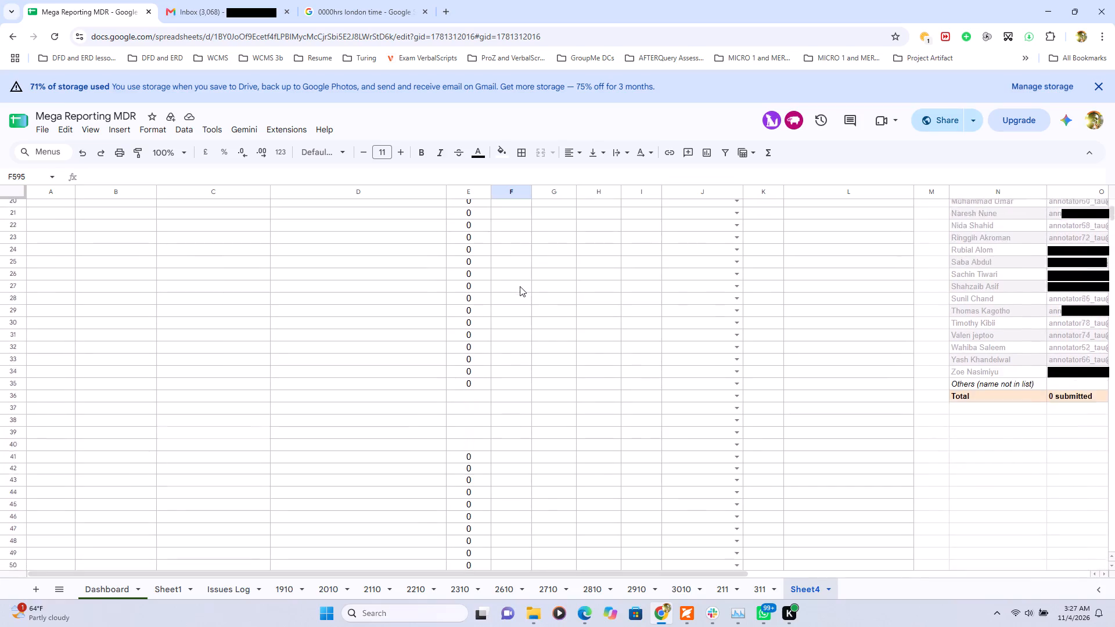
scroll(520, 286, "up", 3)
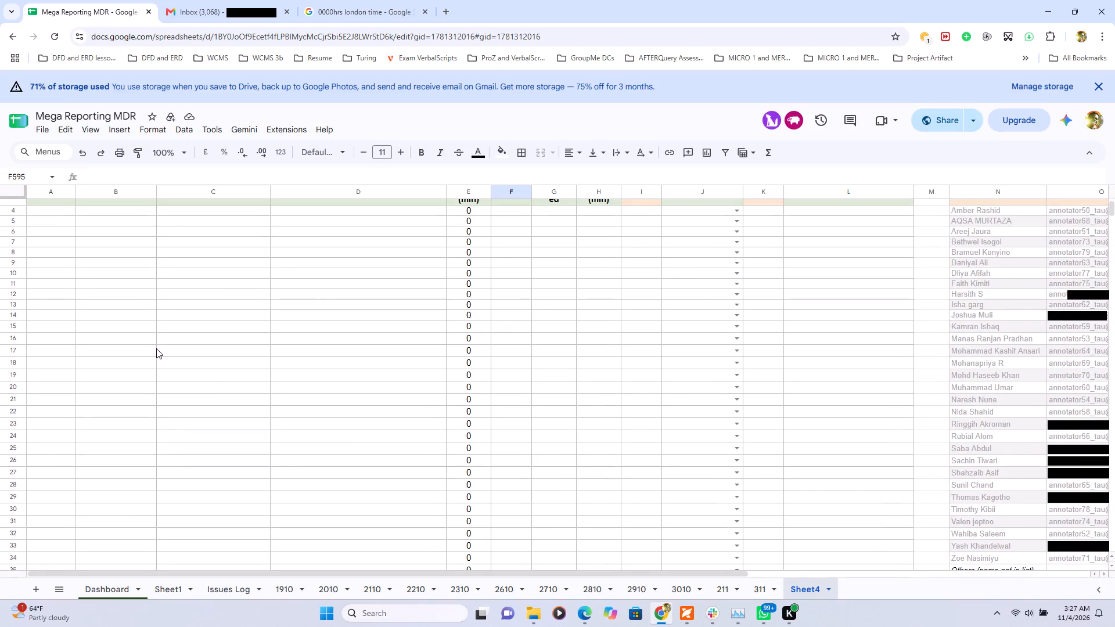
Copy the Episode Length formulas in E22:E35 of Sheet4 and paste them from cell E34 downward to fill the gap in rows 36 to 40.
scroll(156, 348, "down", 2)
scroll(292, 380, "down", 1)
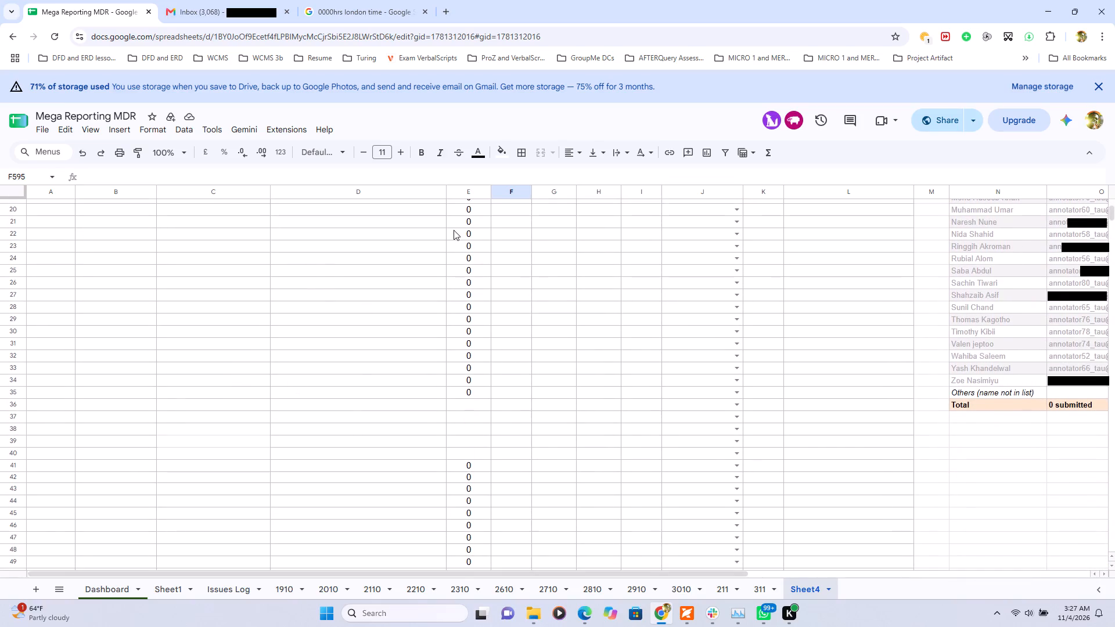
left_click_drag(454, 230, 471, 390)
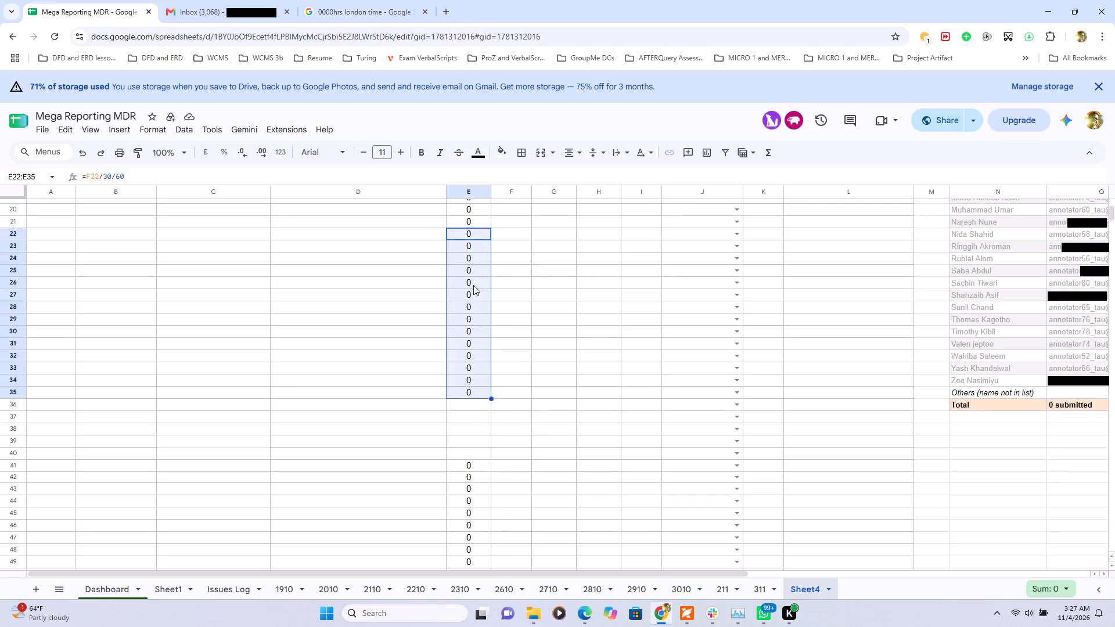
right_click(473, 285)
left_click(510, 213)
scroll(523, 297, "down", 1)
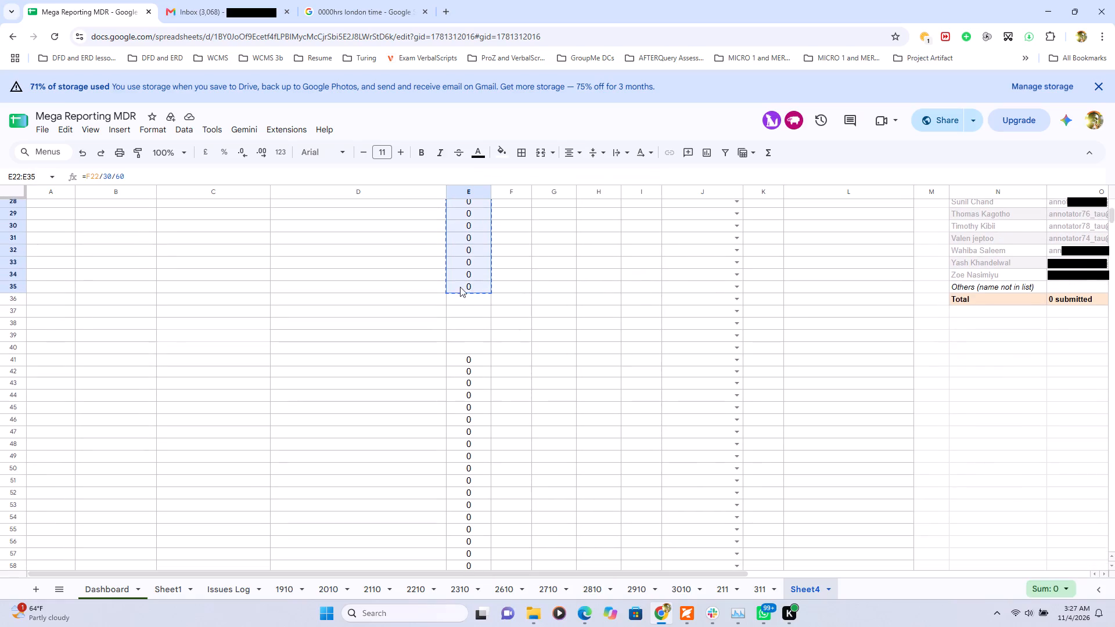
left_click_drag(451, 280, 471, 379)
right_click(462, 302)
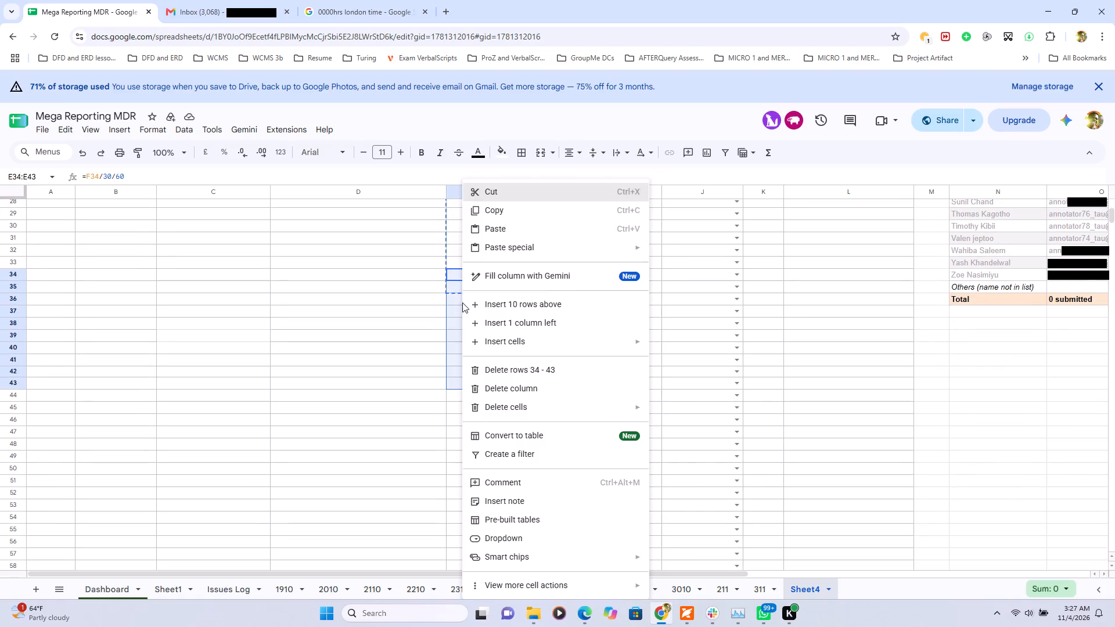
left_click(500, 226)
Paste the copied Episode Length formulas from cell E159 of Sheet4 downward to fill the gap in rows 160 to 164.
scroll(525, 377, "down", 5)
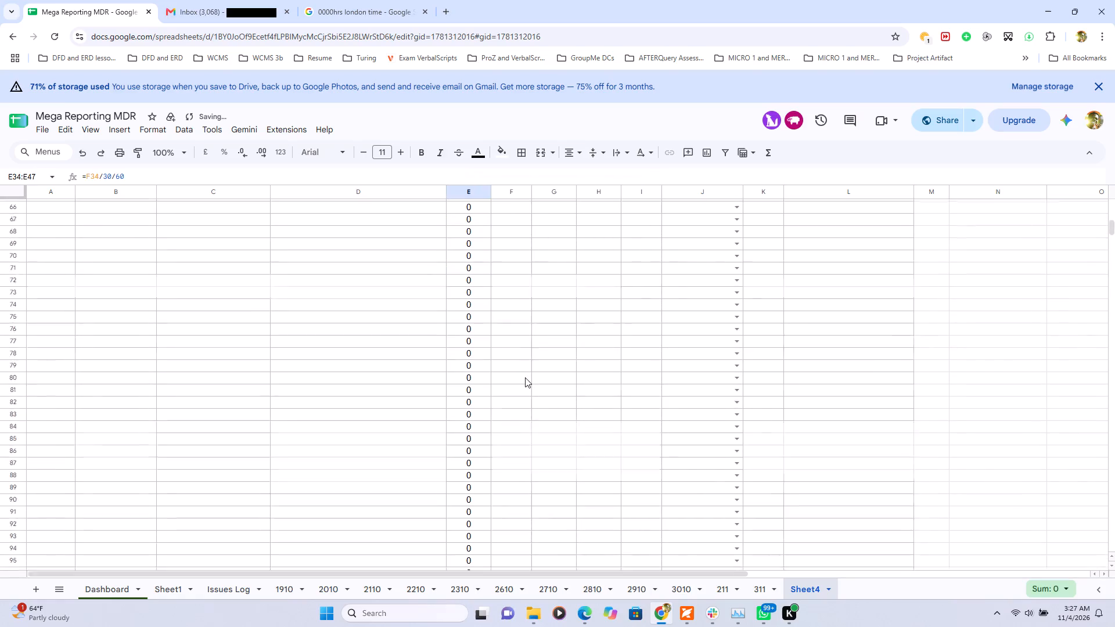
scroll(525, 377, "down", 9)
scroll(525, 377, "up", 2)
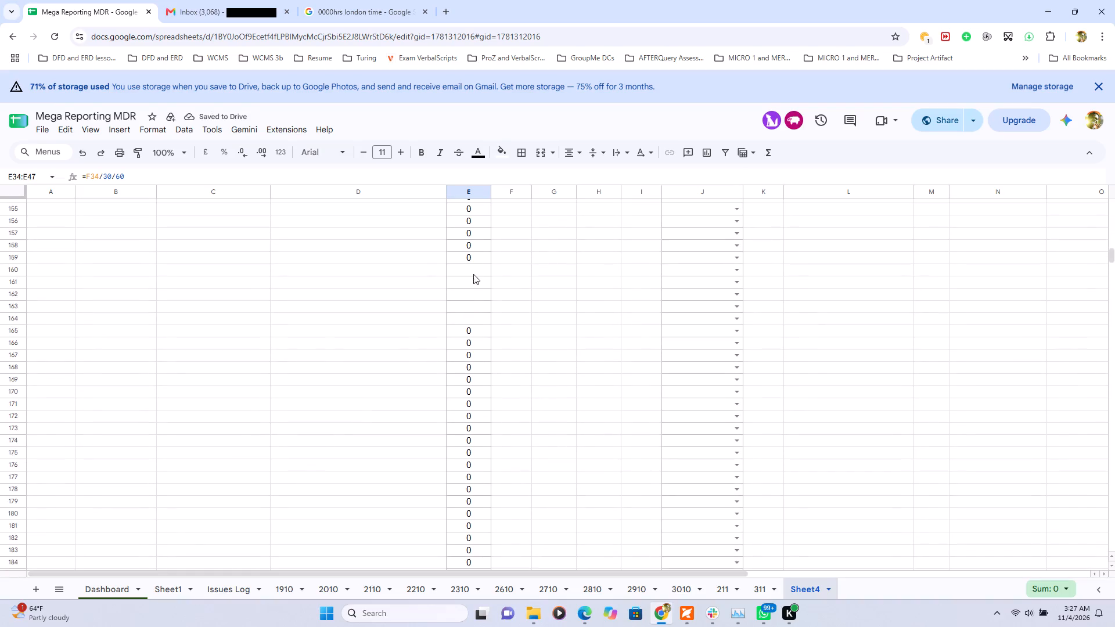
left_click_drag(455, 260, 467, 344)
right_click(460, 291)
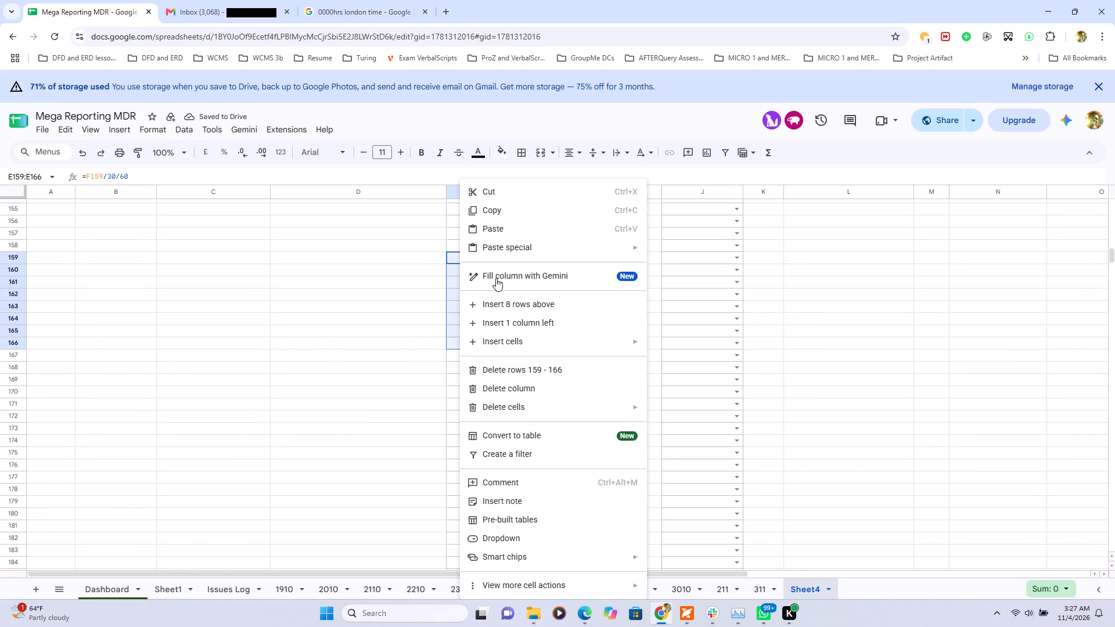
left_click(496, 237)
scroll(513, 322, "up", 9)
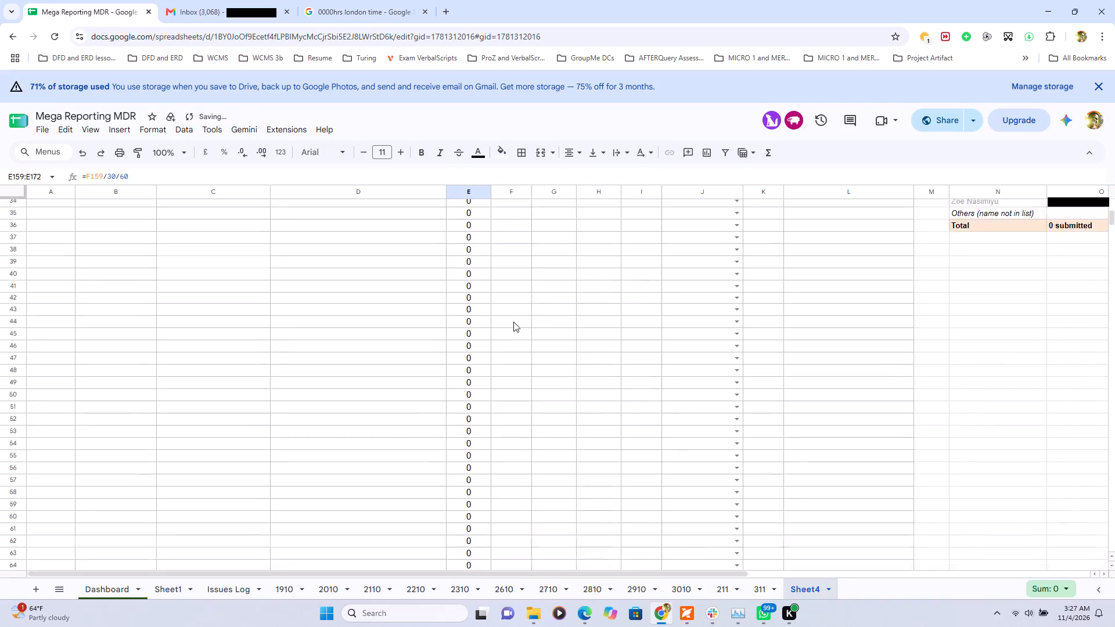
scroll(513, 322, "up", 6)
left_click(46, 260)
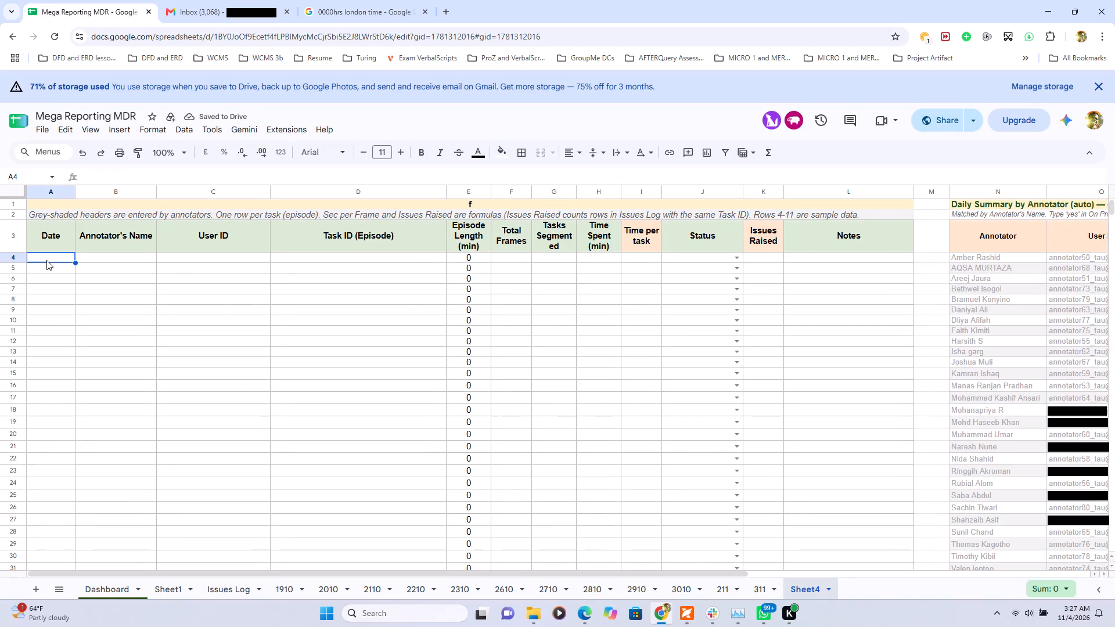
Copy the annotator's name from cell B25 of sheet 311 into cell B4 of Sheet4.
left_click(754, 593)
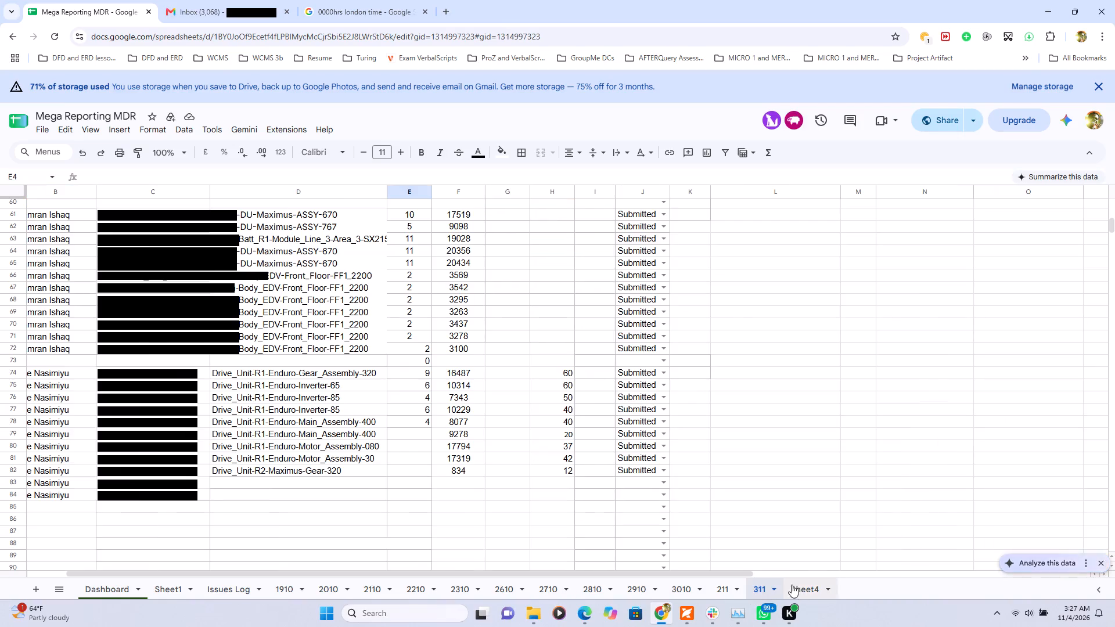
scroll(707, 478, "up", 14)
scroll(314, 416, "down", 3)
scroll(314, 416, "up", 1)
scroll(283, 406, "right", 4)
scroll(157, 325, "up", 2)
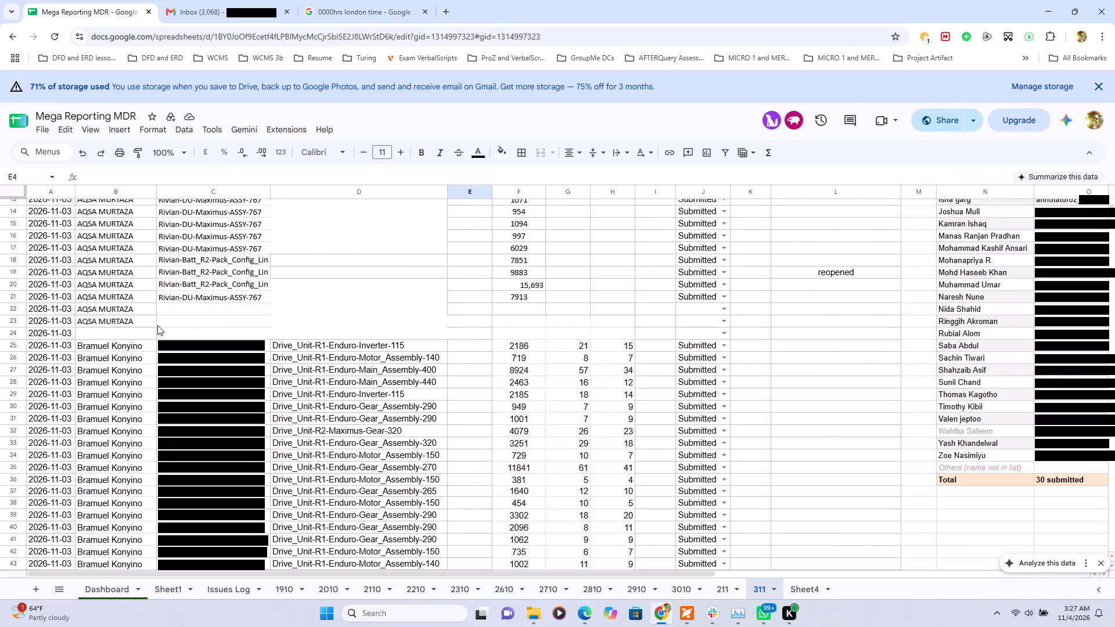
left_click_drag(82, 361, 122, 370)
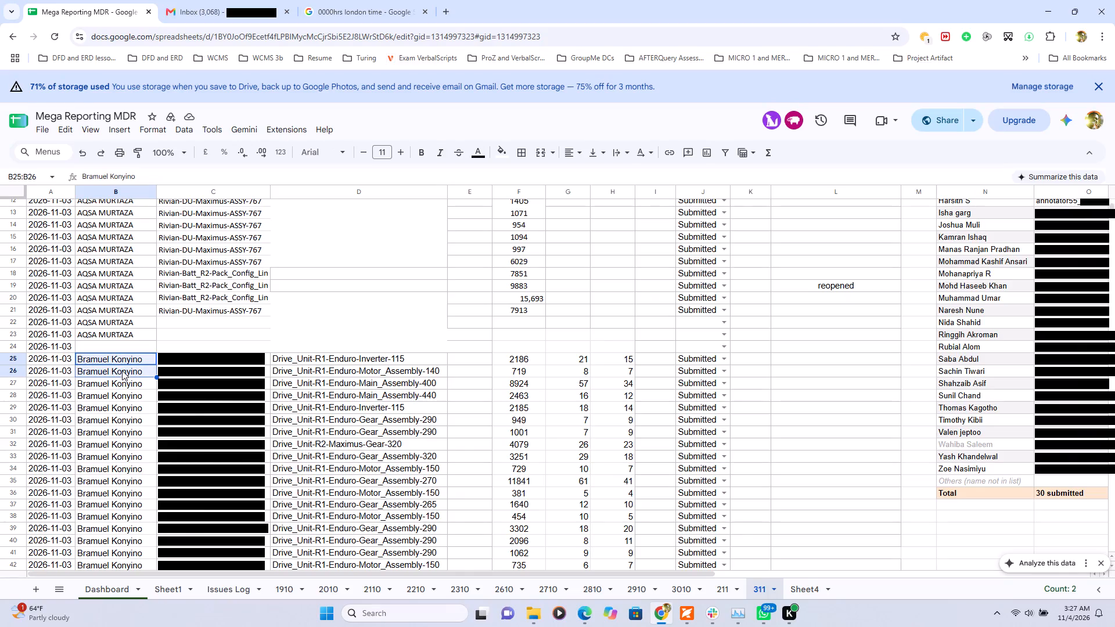
triple_click(113, 359)
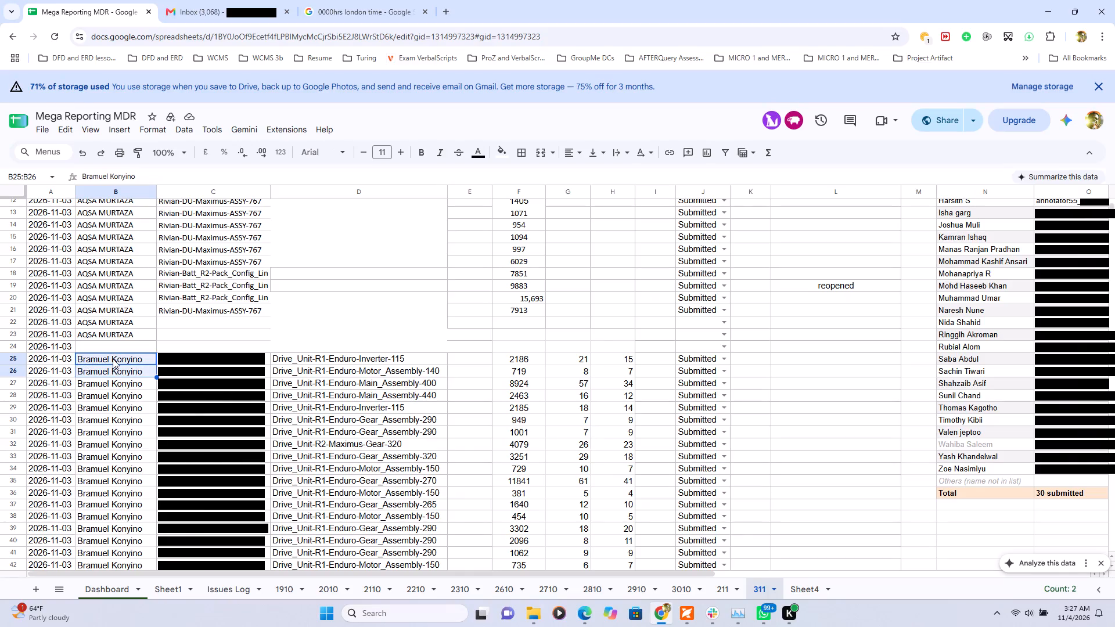
left_click(113, 359)
right_click(113, 359)
left_click(185, 80)
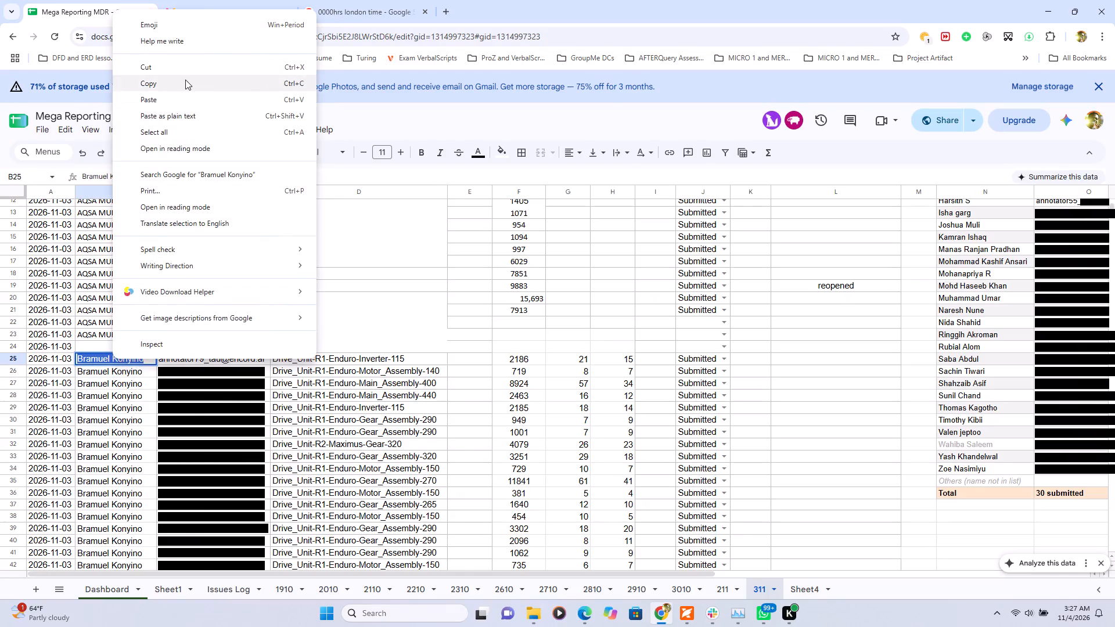
left_click(804, 588)
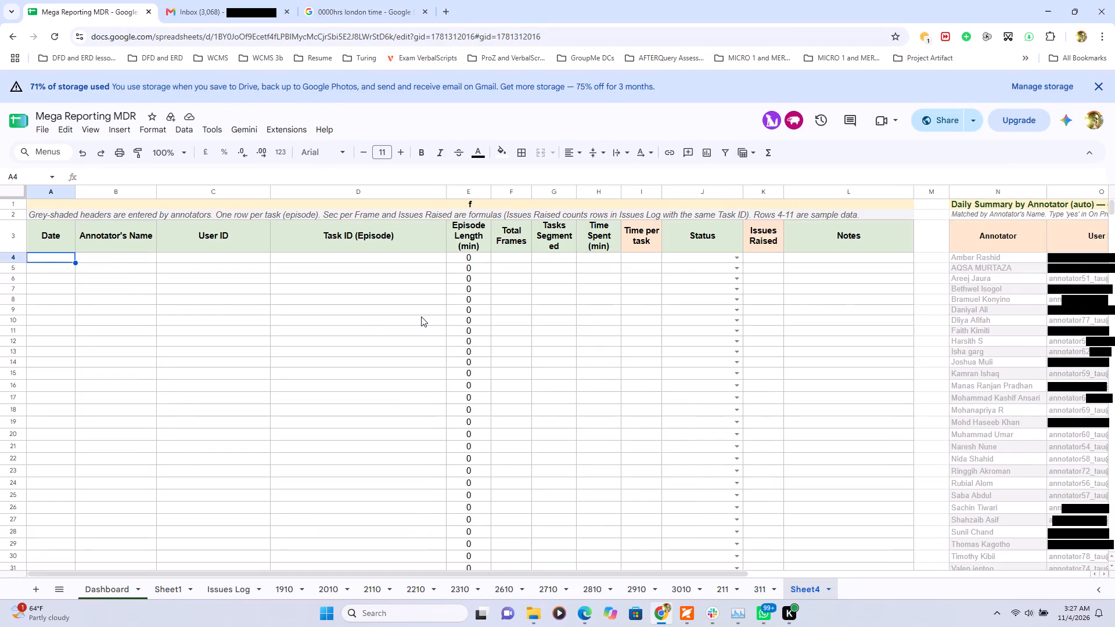
triple_click(120, 256)
right_click(120, 256)
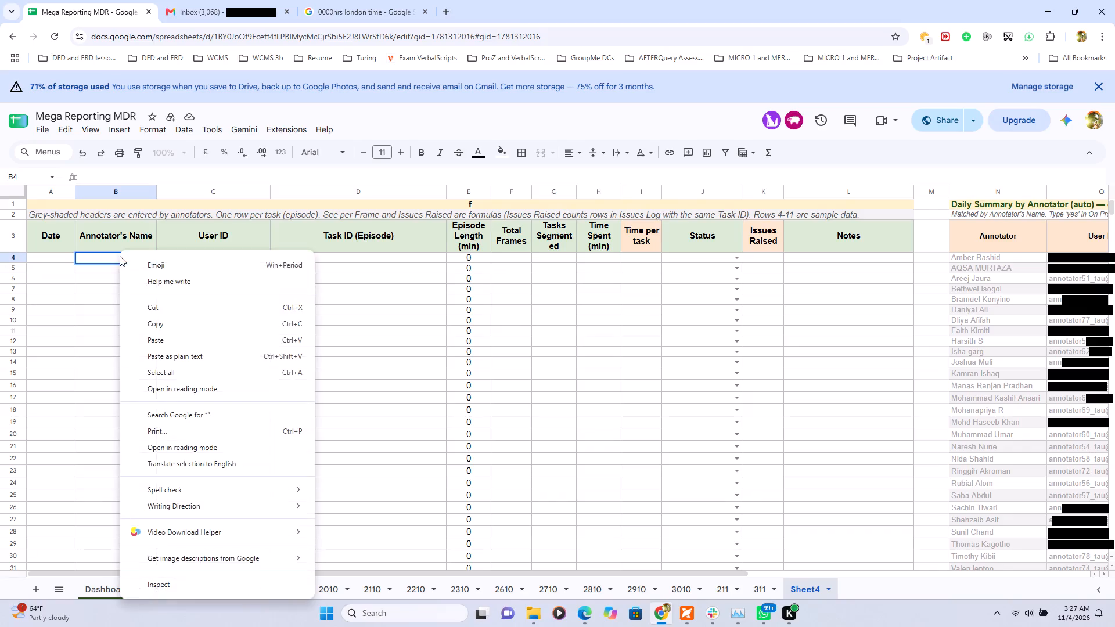
left_click(158, 339)
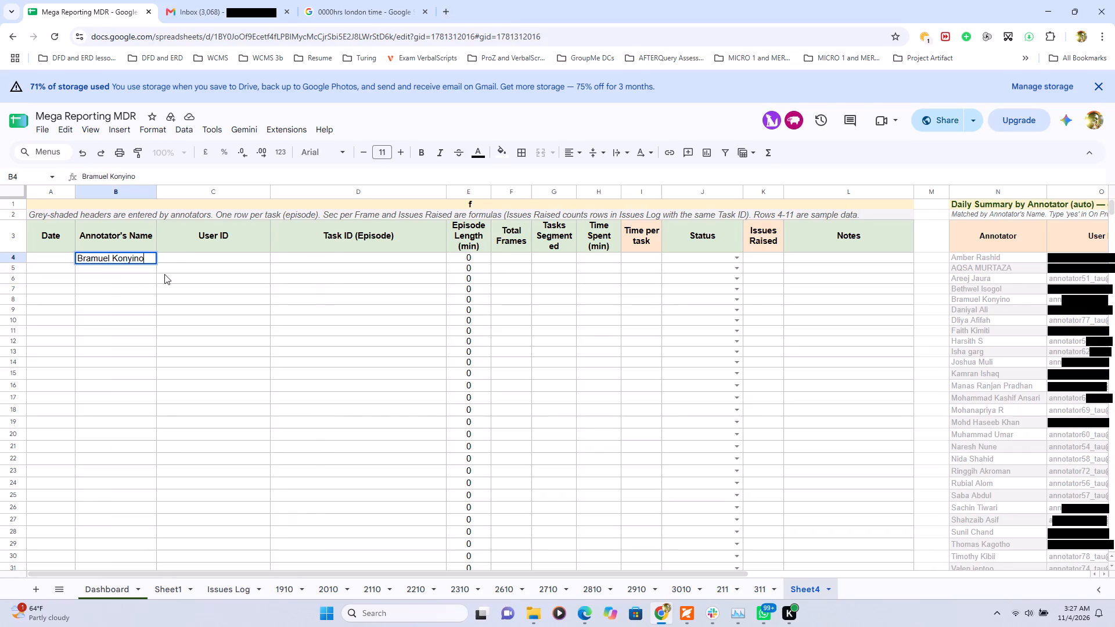
left_click(164, 274)
left_click(141, 253)
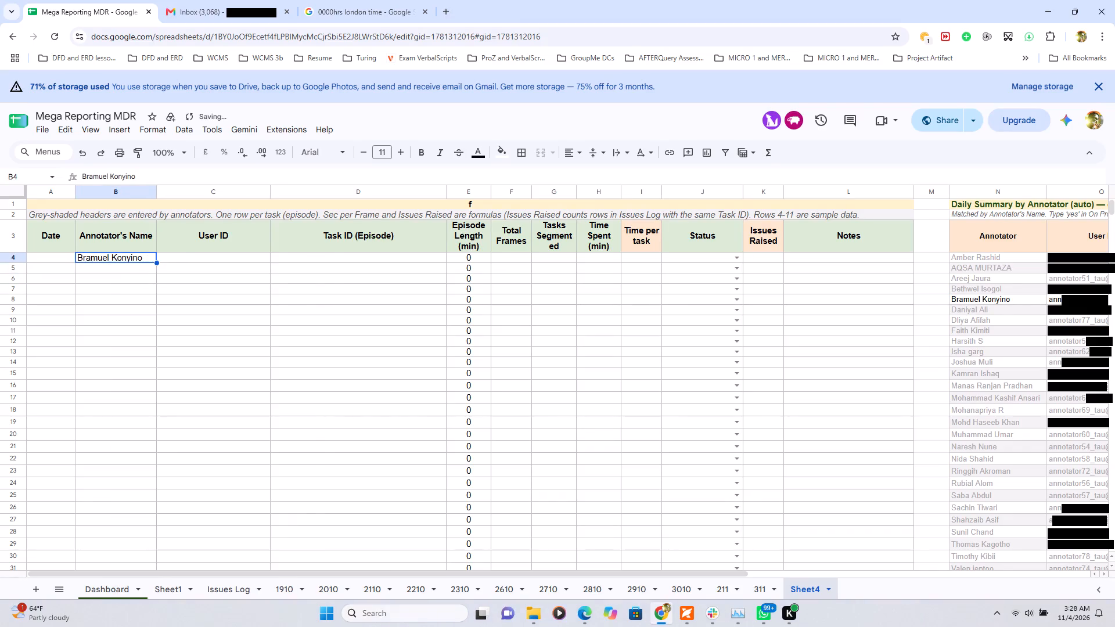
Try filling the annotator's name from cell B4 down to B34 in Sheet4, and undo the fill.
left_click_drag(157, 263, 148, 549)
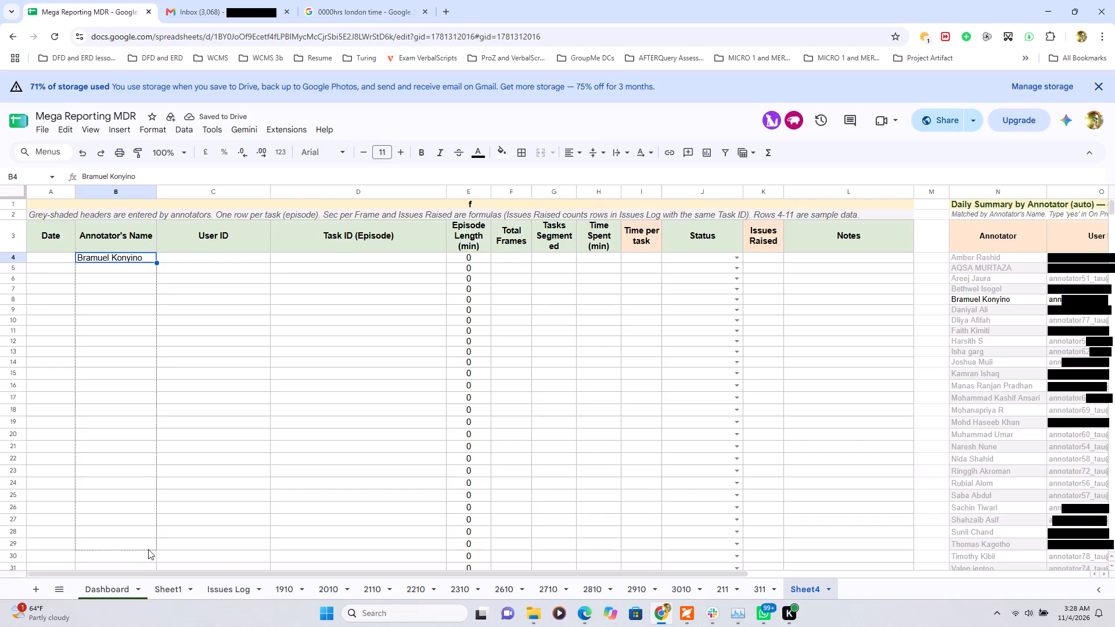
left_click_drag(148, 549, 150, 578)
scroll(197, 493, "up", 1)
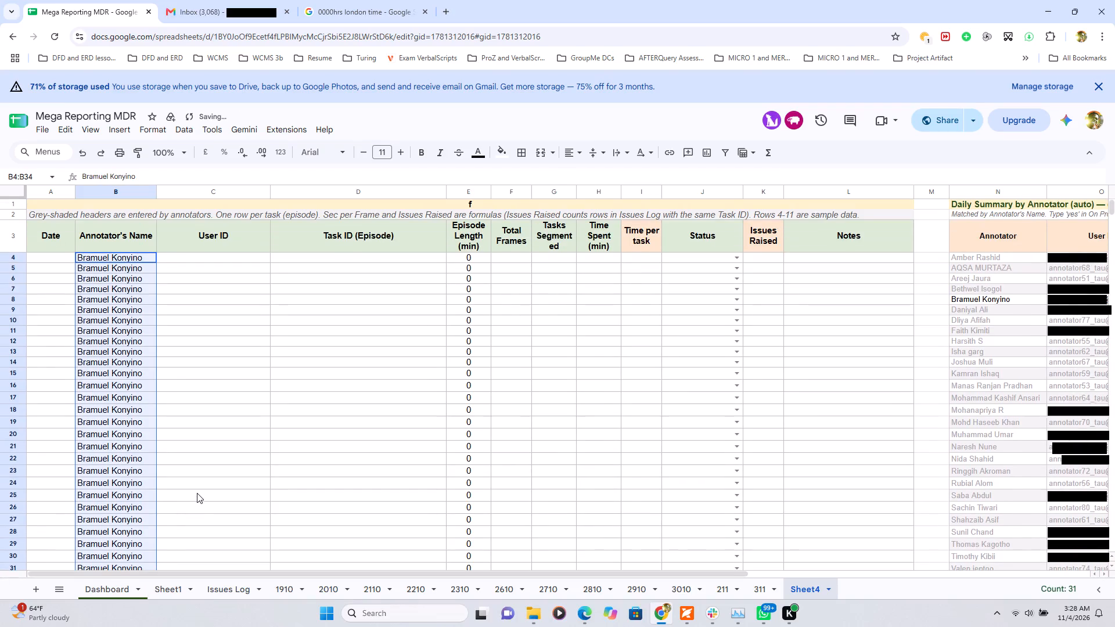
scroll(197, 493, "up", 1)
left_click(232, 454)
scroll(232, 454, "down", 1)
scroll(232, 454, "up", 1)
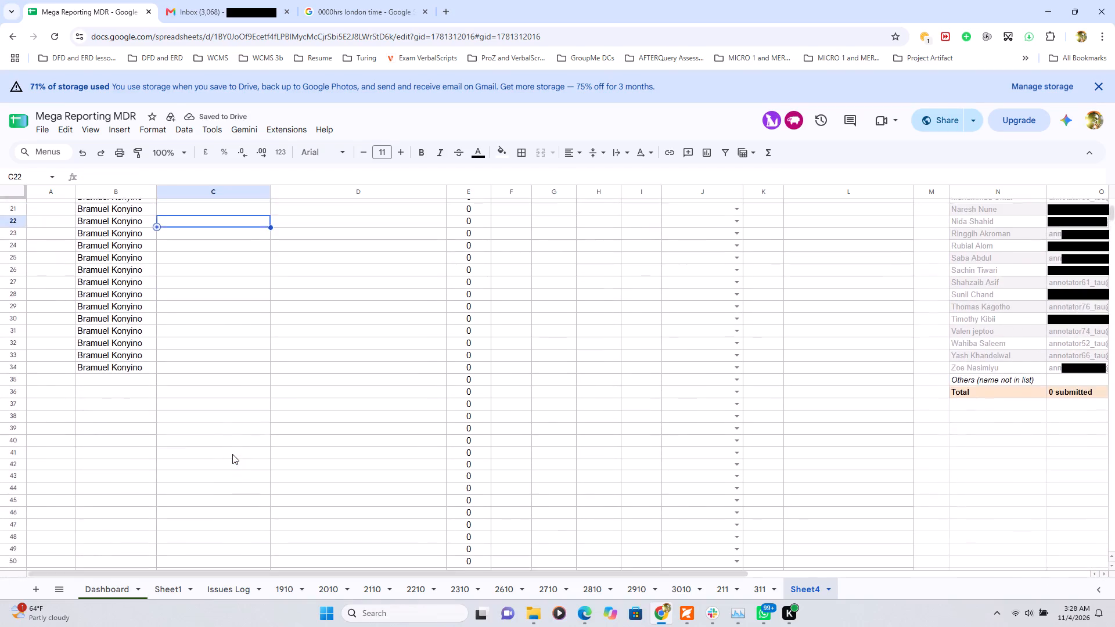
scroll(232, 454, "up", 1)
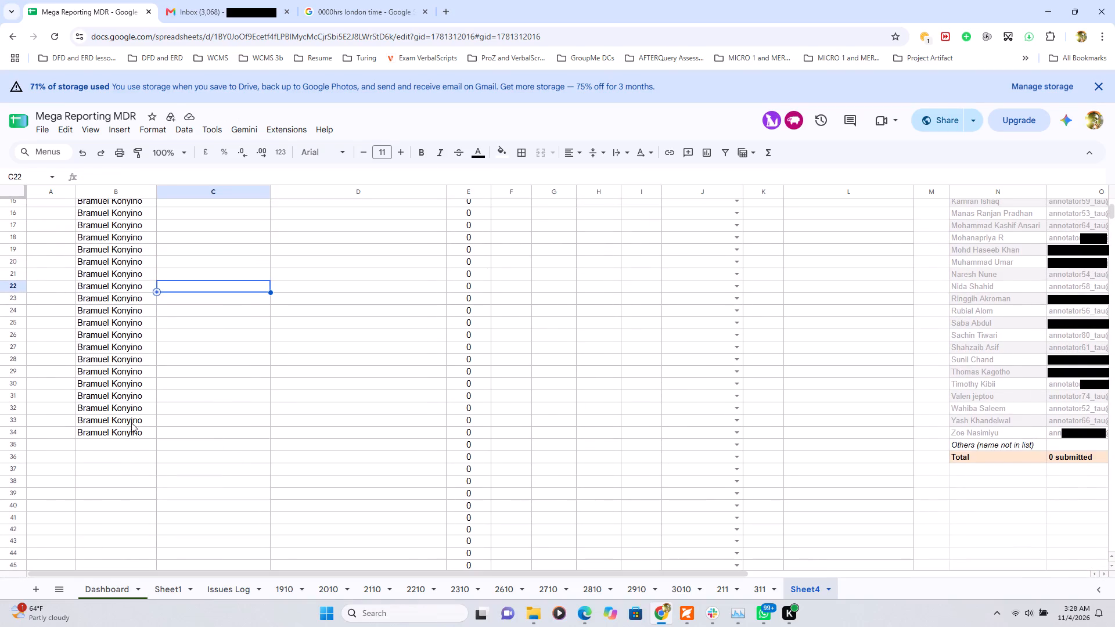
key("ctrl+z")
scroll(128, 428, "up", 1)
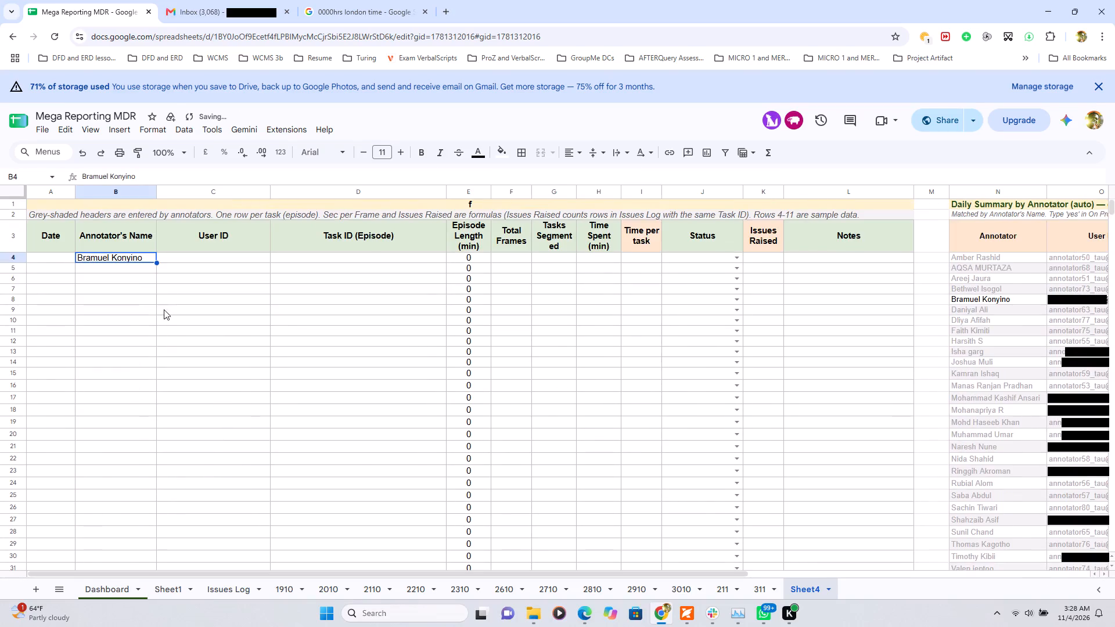
Fill the annotator's name from cell B4 down to B22 in the Annotator's Name column of Sheet4.
left_click_drag(155, 261, 150, 286)
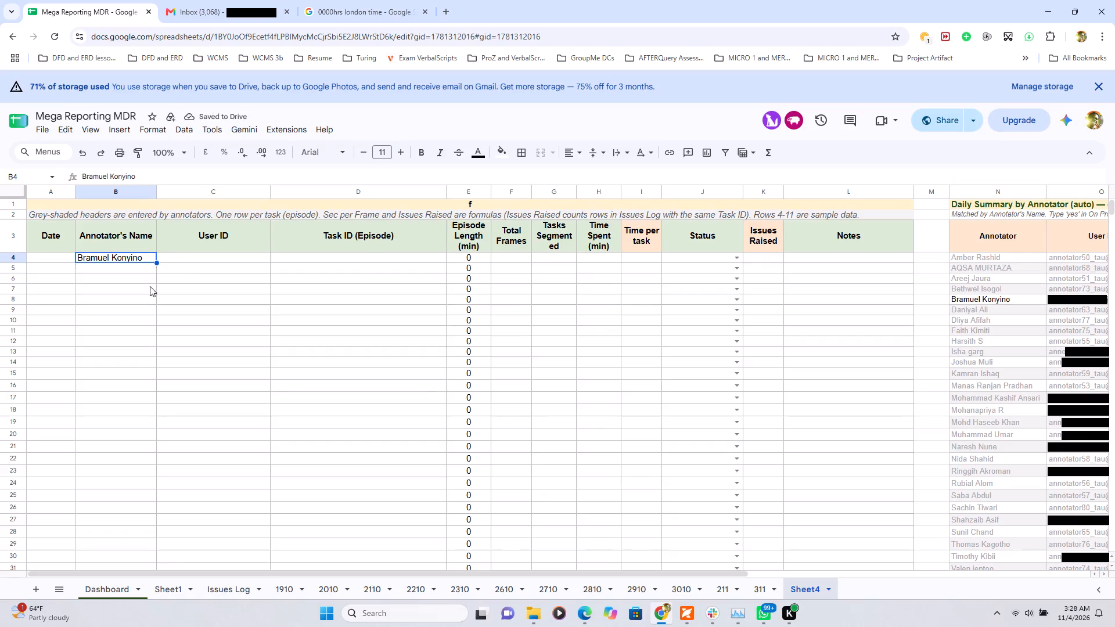
left_click_drag(150, 286, 148, 457)
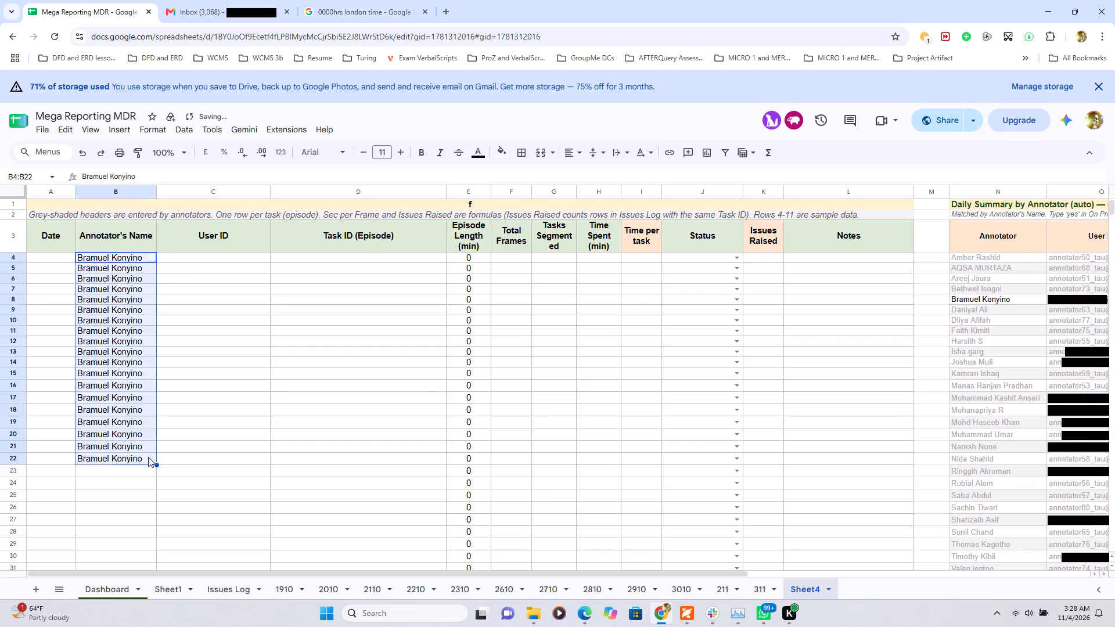
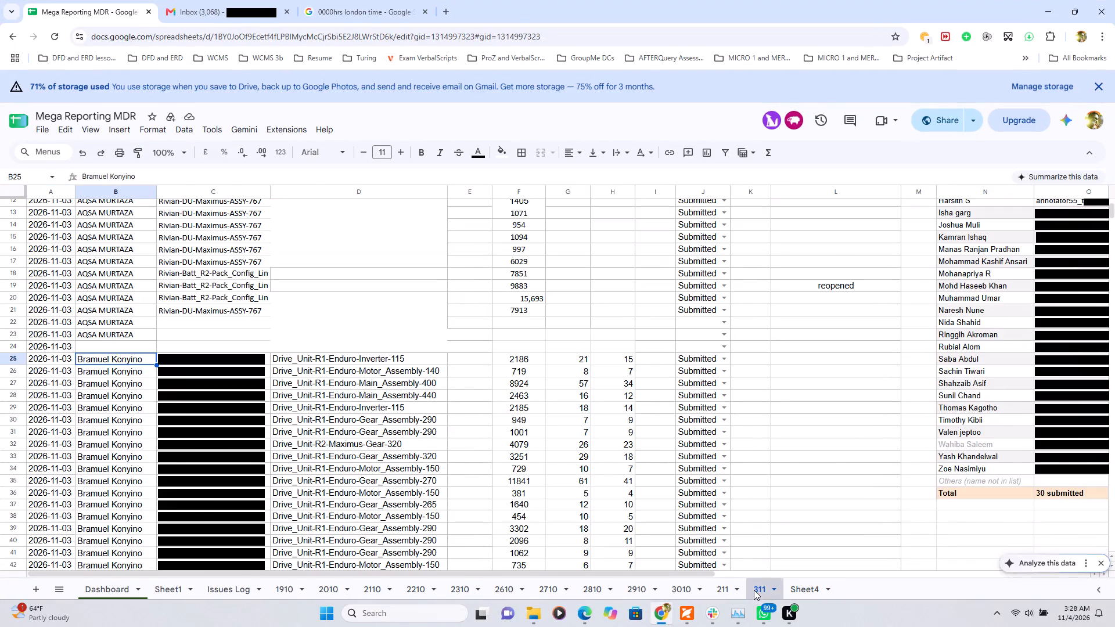
Copy the date 2026-11-03 from cell A17 of sheet 311 into cell A4 of Sheet4.
double_click(49, 268)
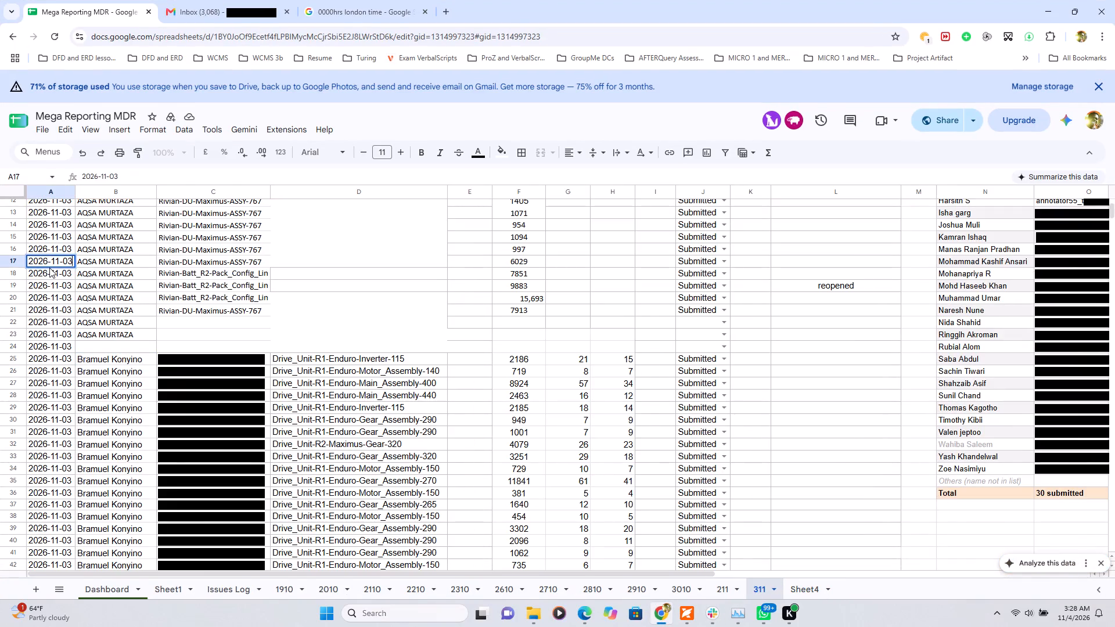
double_click(46, 261)
double_click(46, 261)
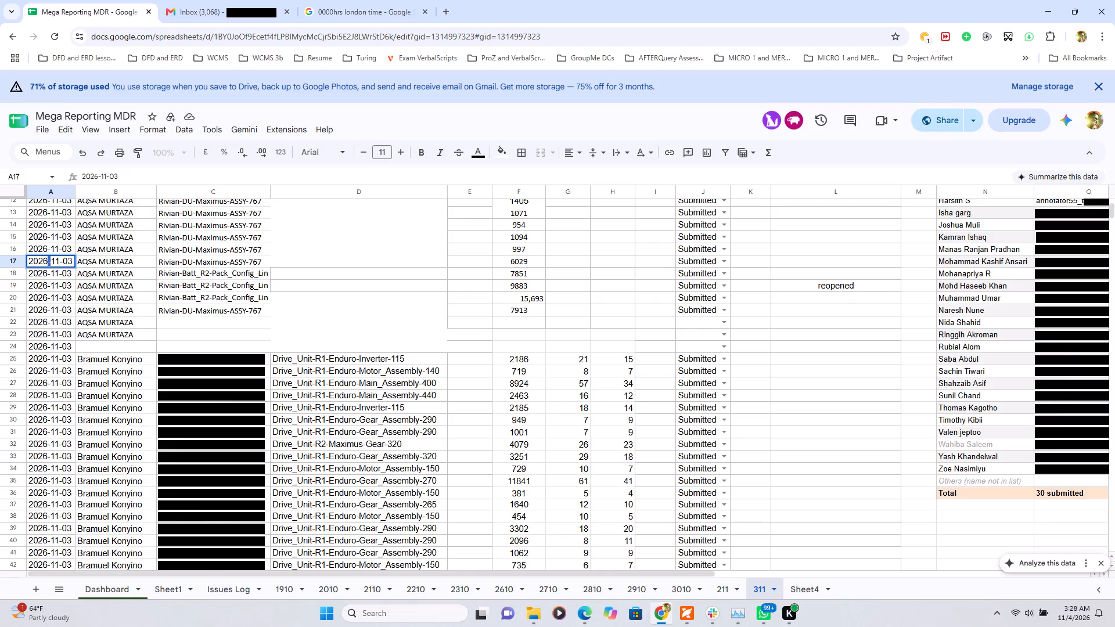
left_click_drag(71, 261, 30, 264)
right_click(37, 264)
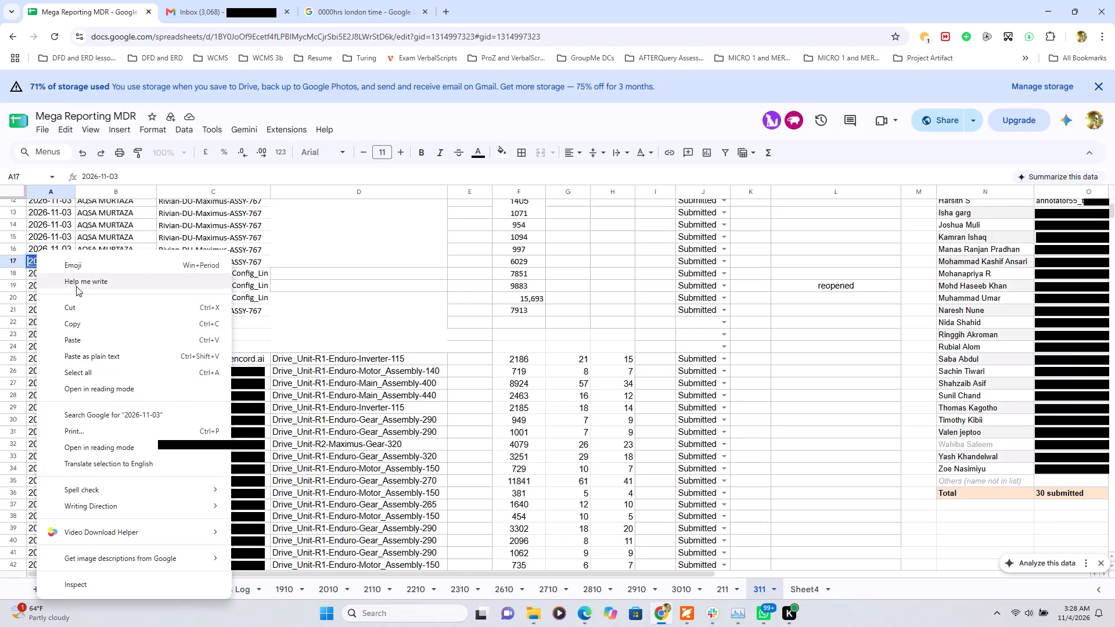
left_click(76, 320)
left_click(806, 590)
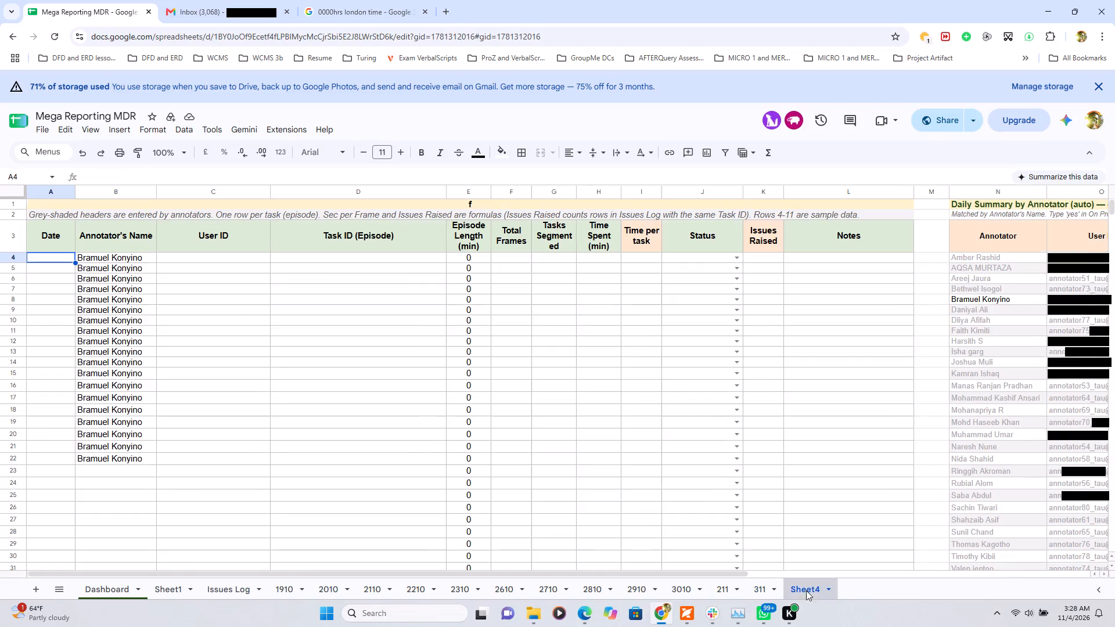
triple_click(47, 257)
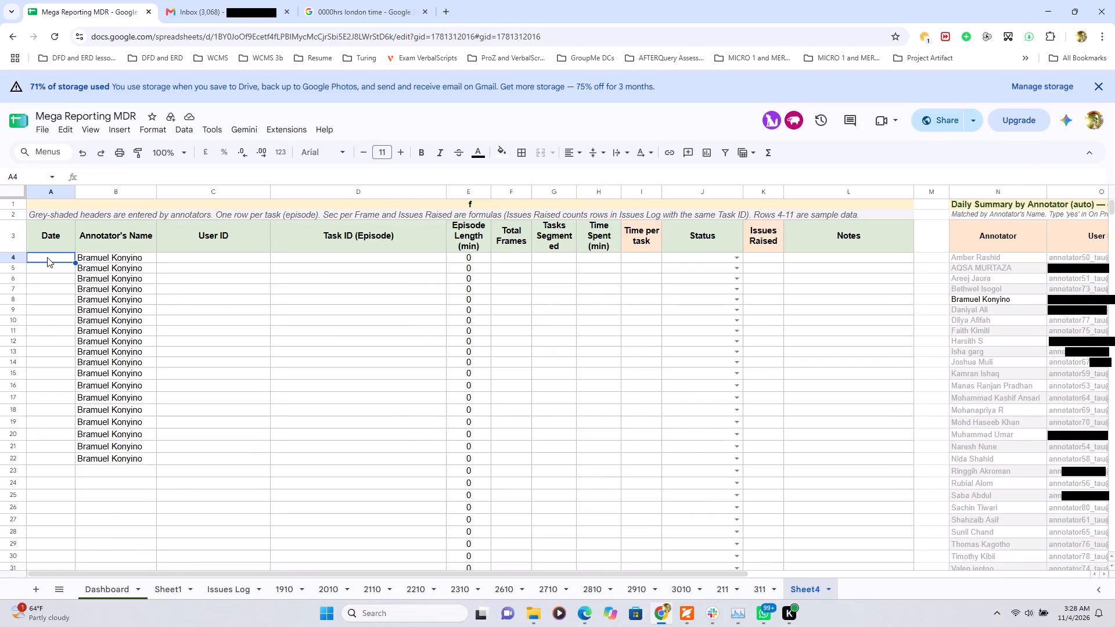
right_click(47, 257)
left_click(89, 337)
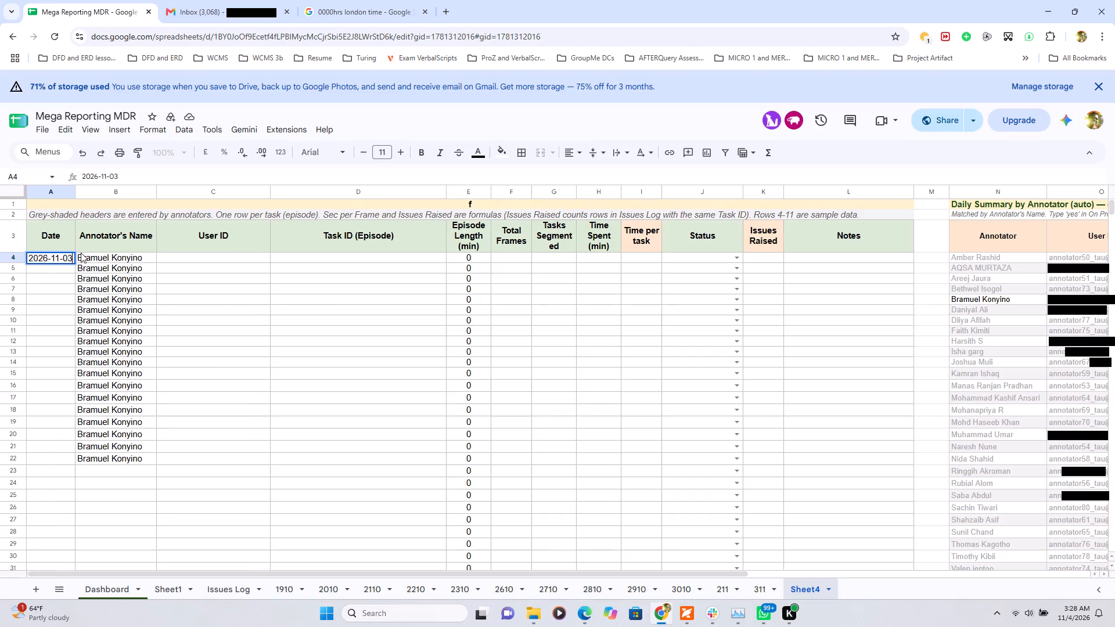
left_click(240, 308)
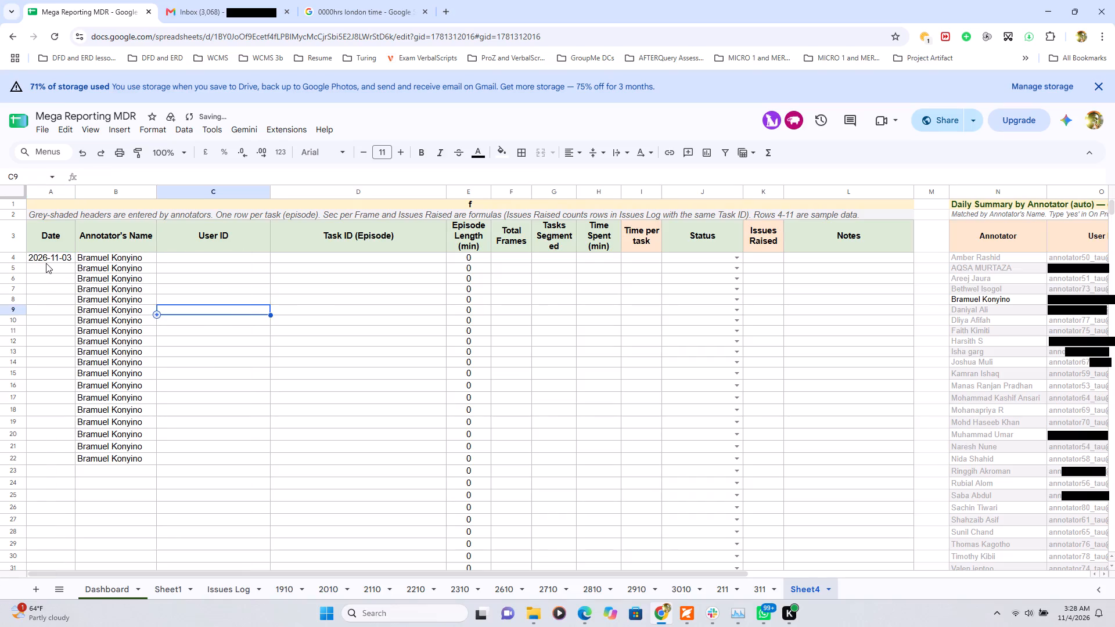
Paste the copied date 2026-11-03 into cell A5 of Sheet4.
left_click(46, 263)
left_click(41, 271)
key("ctrl+v")
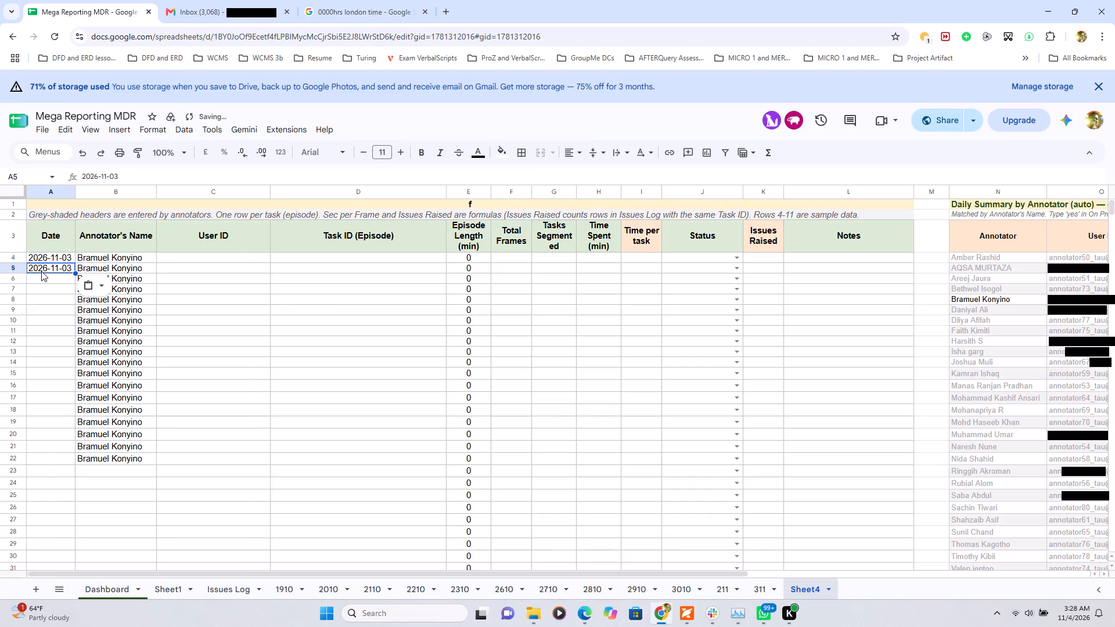
Try pasting the copied date 2026-11-03 down the Date column of Sheet4, starting from row 6.
left_click(42, 279)
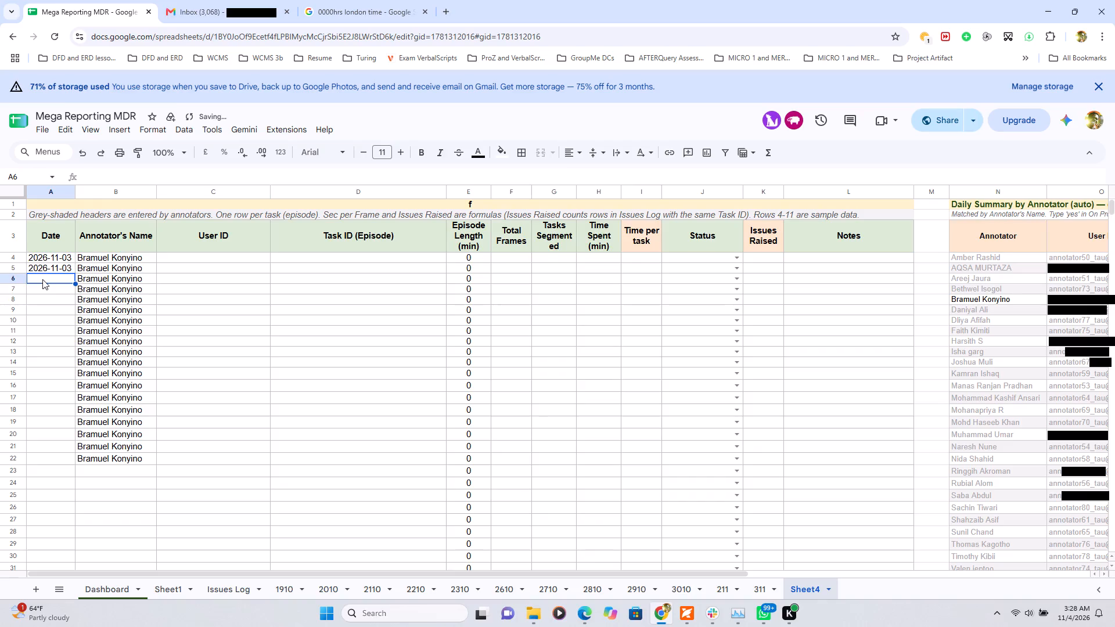
key("shift+Down")
key("shift+Down")
key("shift+Down")
key("shift+Down")
key("shift+Down")
key("shift+Down")
key("shift+Down")
key("shift+Down")
key("shift+Down")
key("shift+Down")
key("shift+Down")
key("shift+Down")
key("shift+Down")
key("shift+Down")
key("shift+Down")
key("shift+Down")
key("shift+Down")
key("shift+Down")
key("shift+Down")
key("shift+Down")
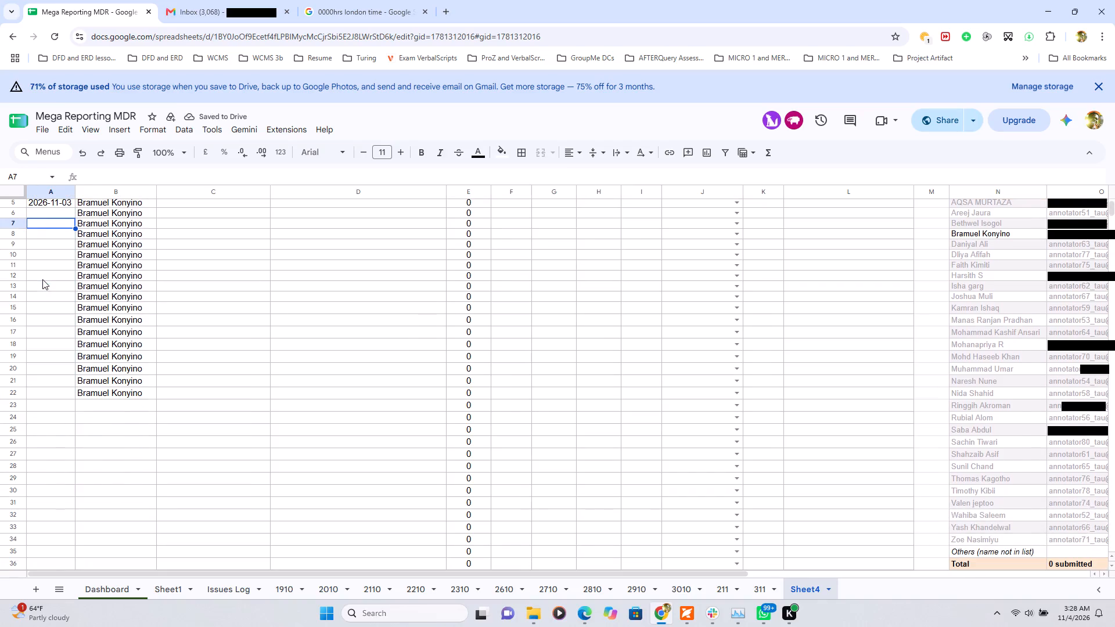
key("ctrl+v")
Paste the copied date 2026-11-03 into the skipped cell A6 of Sheet4.
scroll(42, 279, "up", 2)
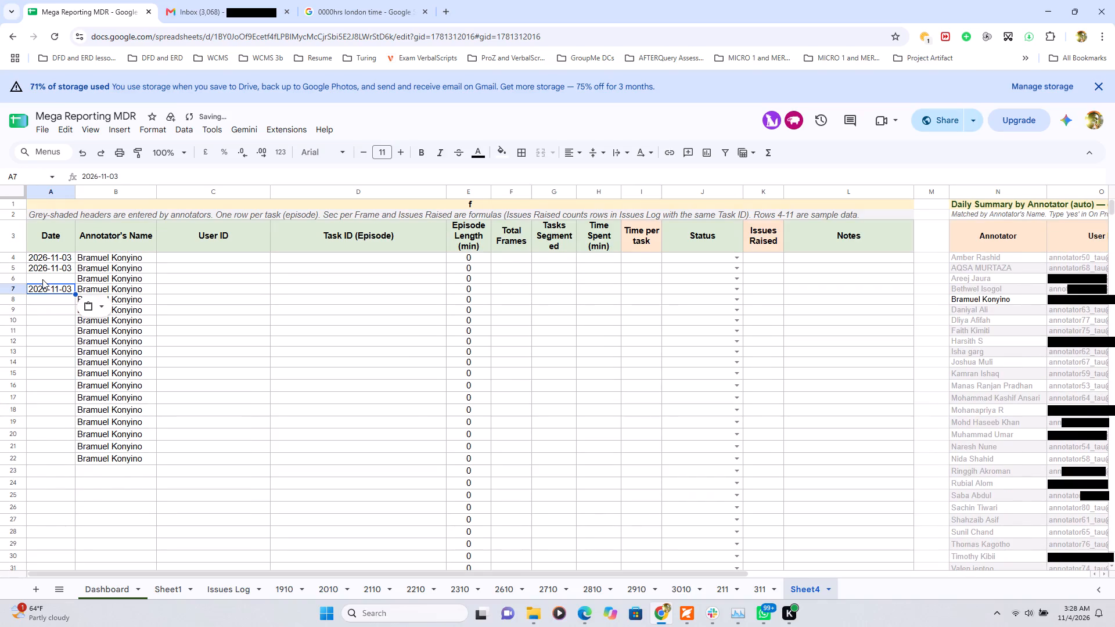
key("Up")
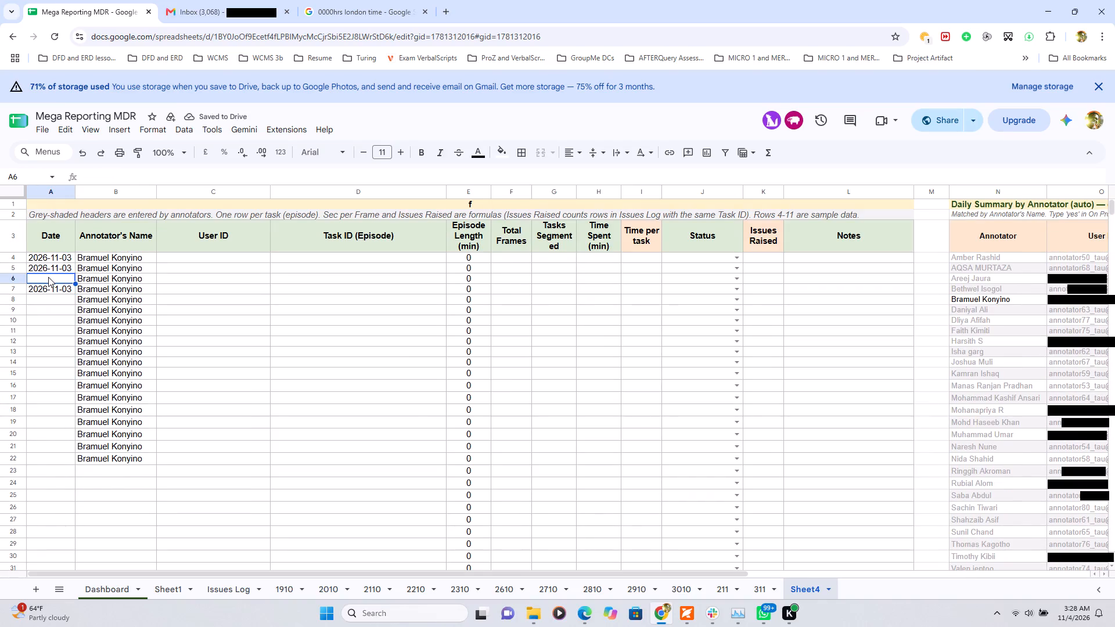
left_click(48, 277)
key("ctrl+v")
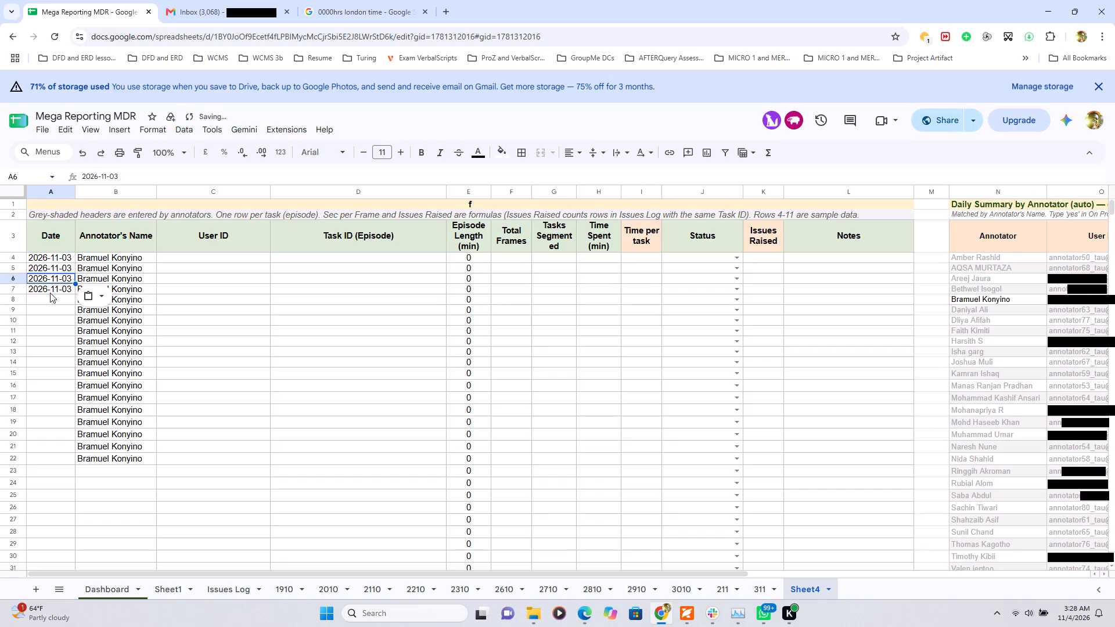
Examine how far the Date column's empty rows extend and look over the Daily Summary by Annotator table in Sheet4.
left_click(53, 291)
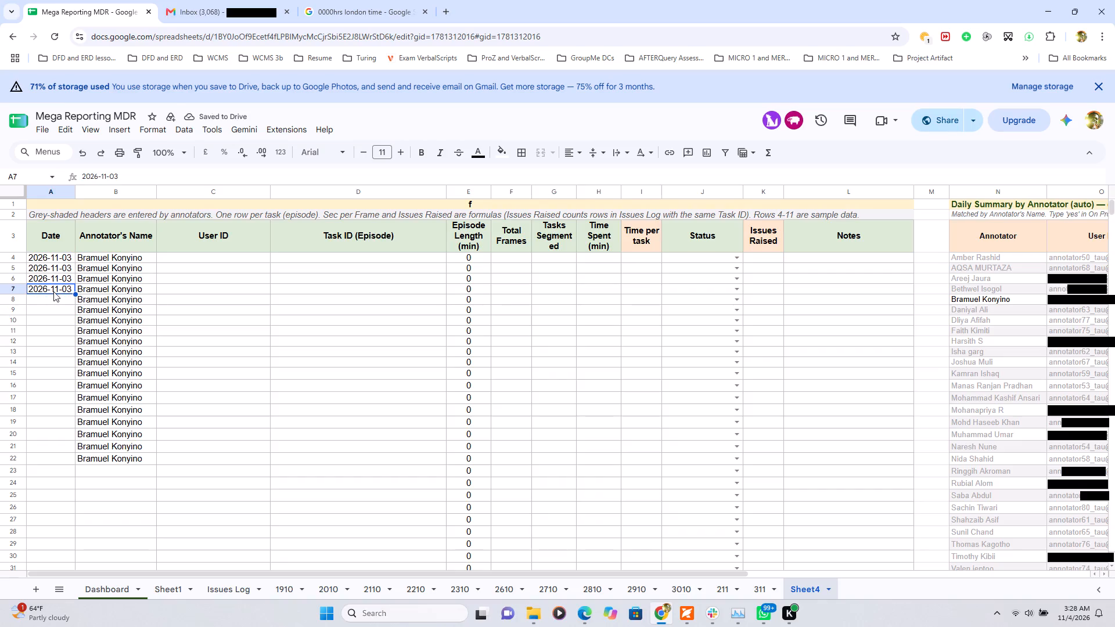
key("ctrl+Down")
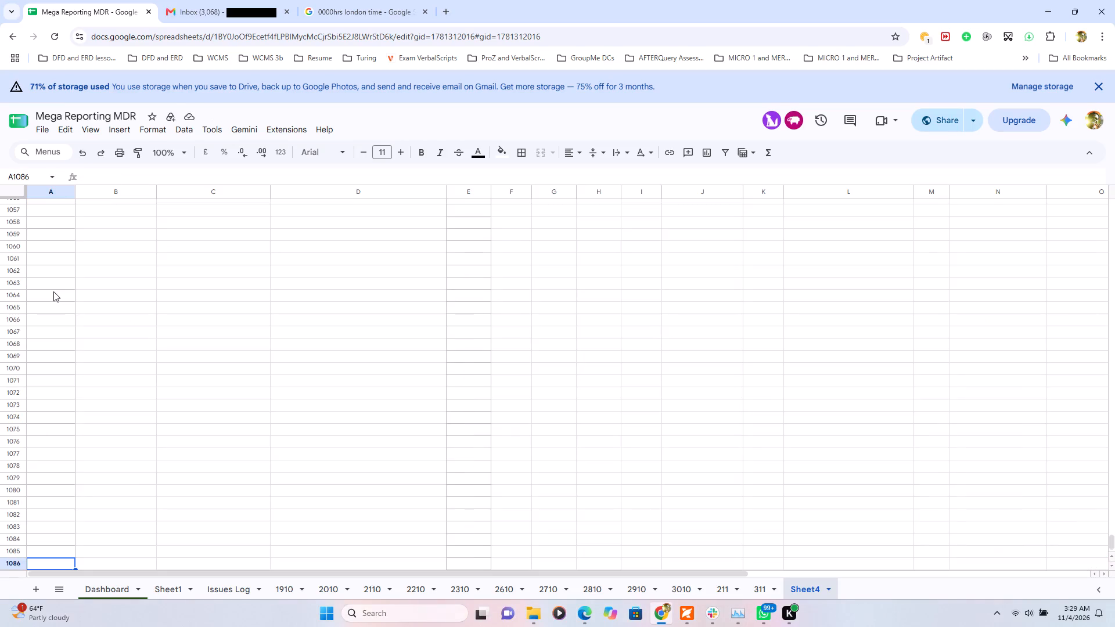
scroll(53, 291, "up", 7)
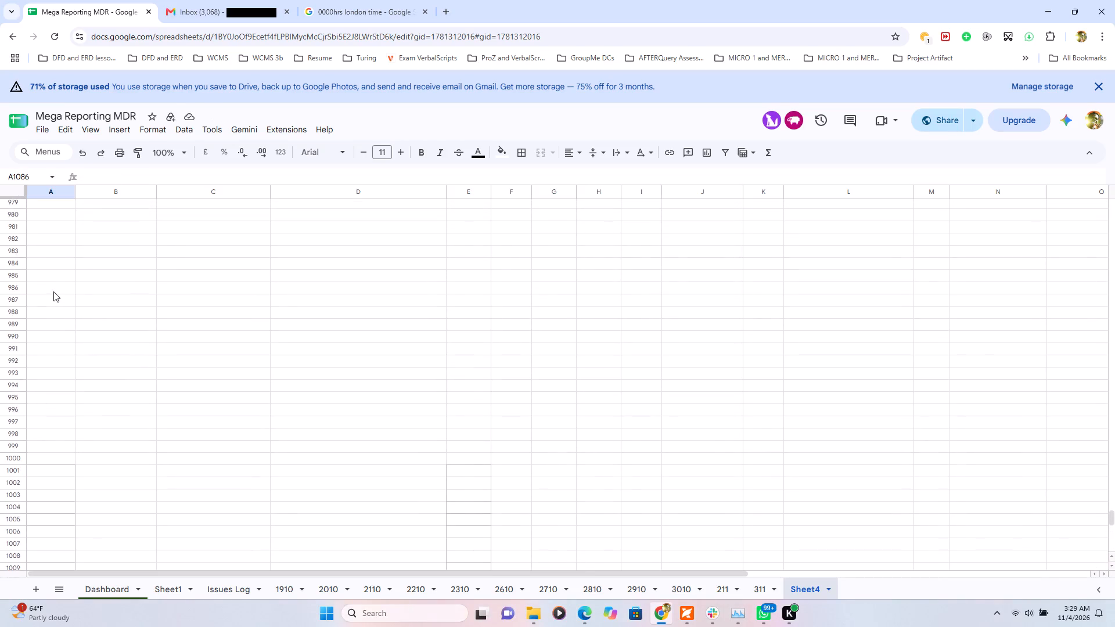
scroll(53, 291, "up", 20)
scroll(53, 291, "up", 7)
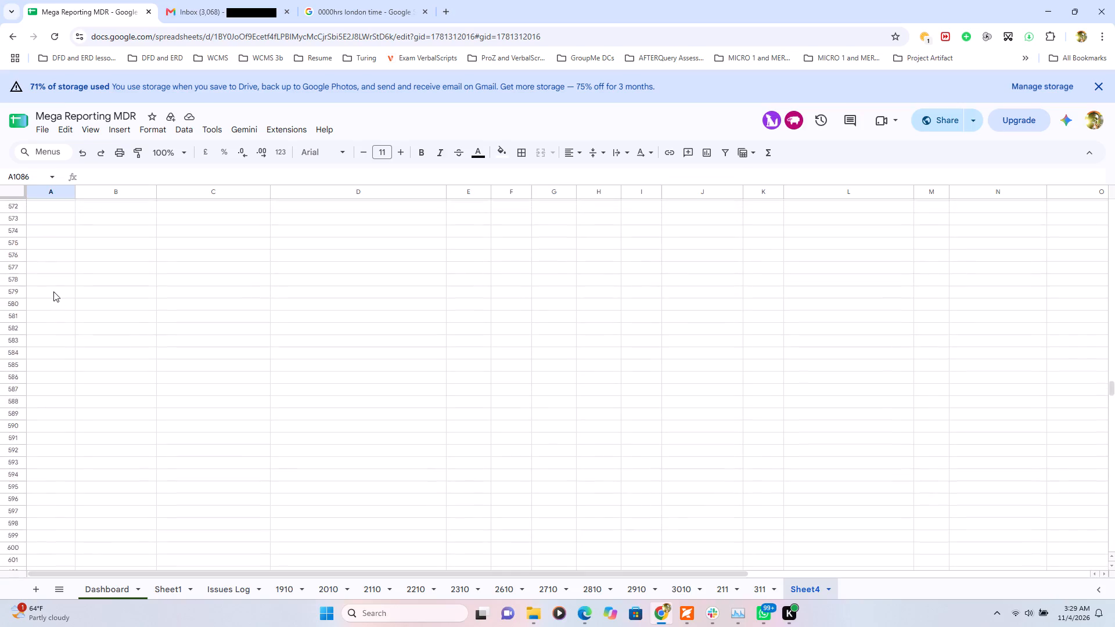
key("ctrl+Up")
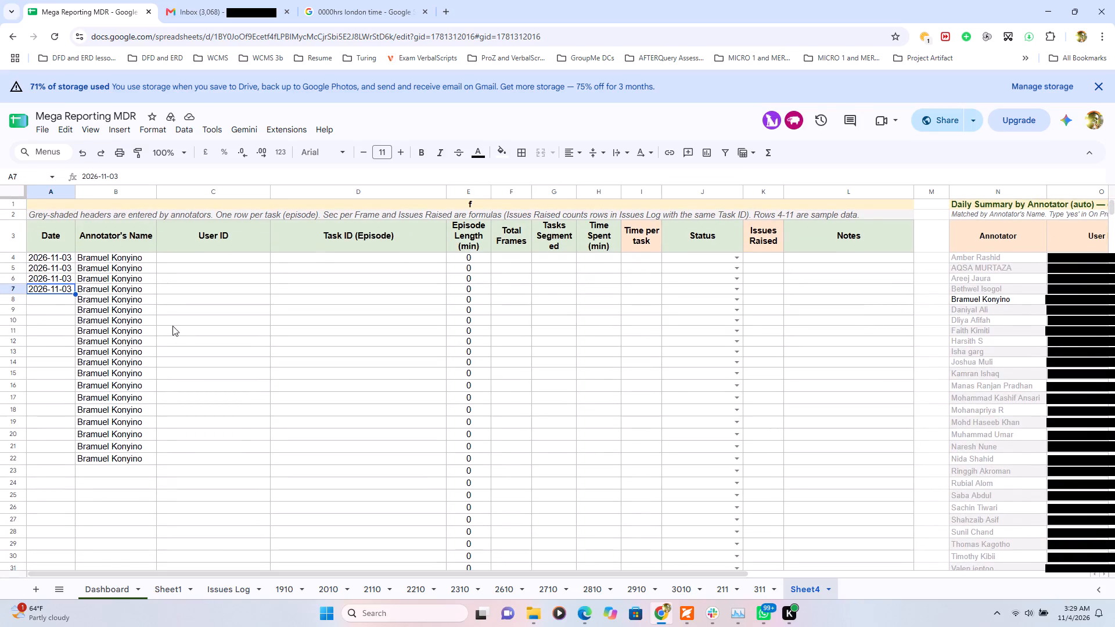
scroll(318, 365, "left", 2)
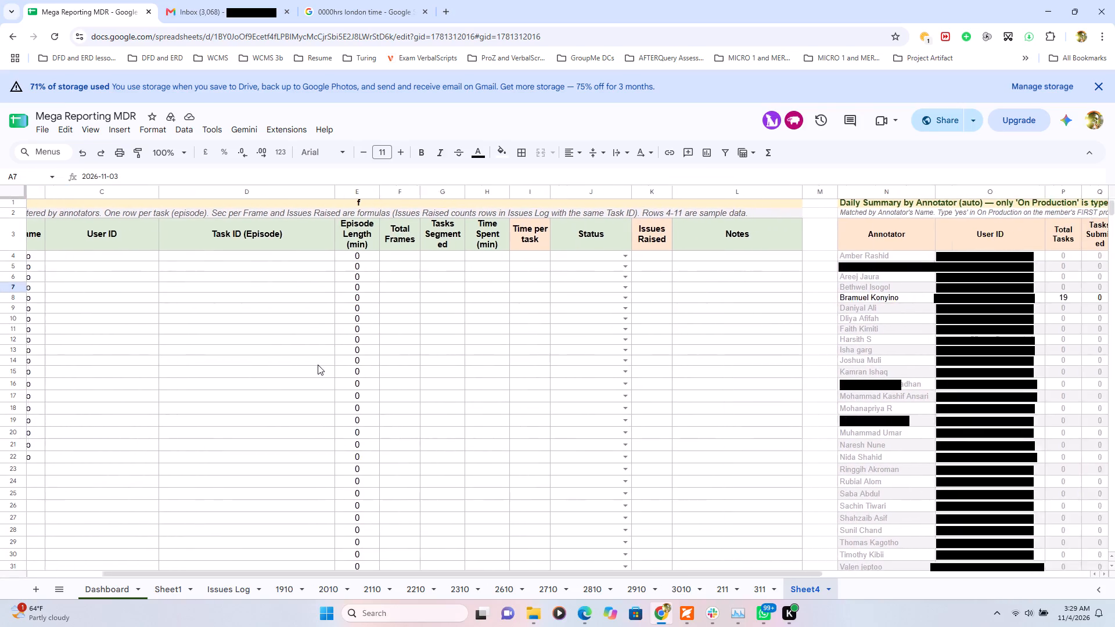
scroll(318, 365, "left", 3)
scroll(318, 365, "right", 4)
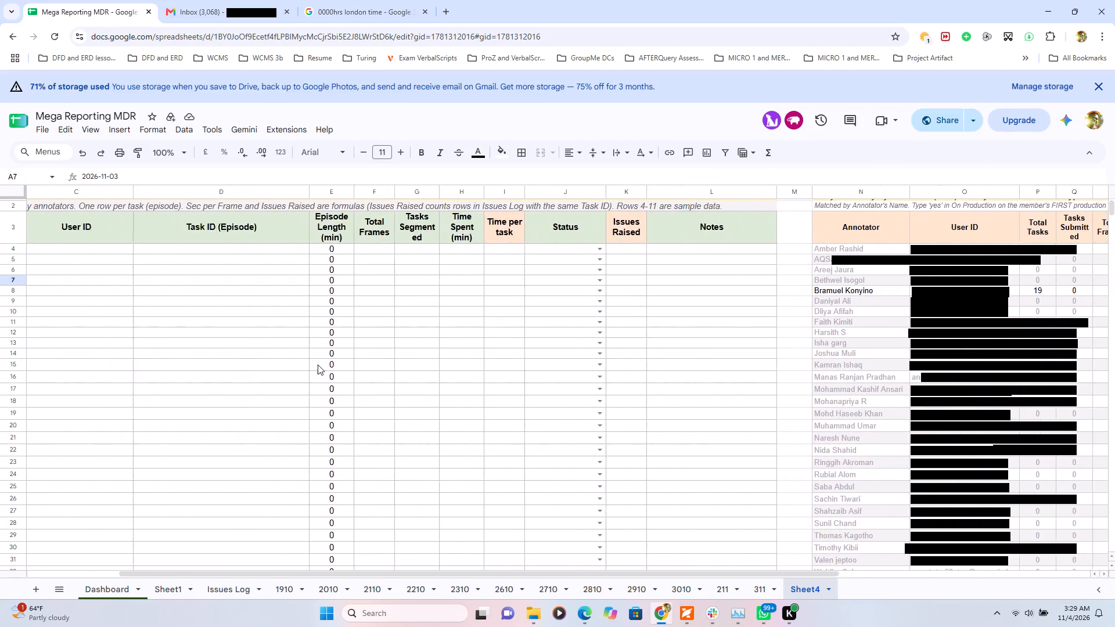
scroll(318, 365, "right", 1)
scroll(318, 365, "left", 4)
scroll(318, 365, "down", 2)
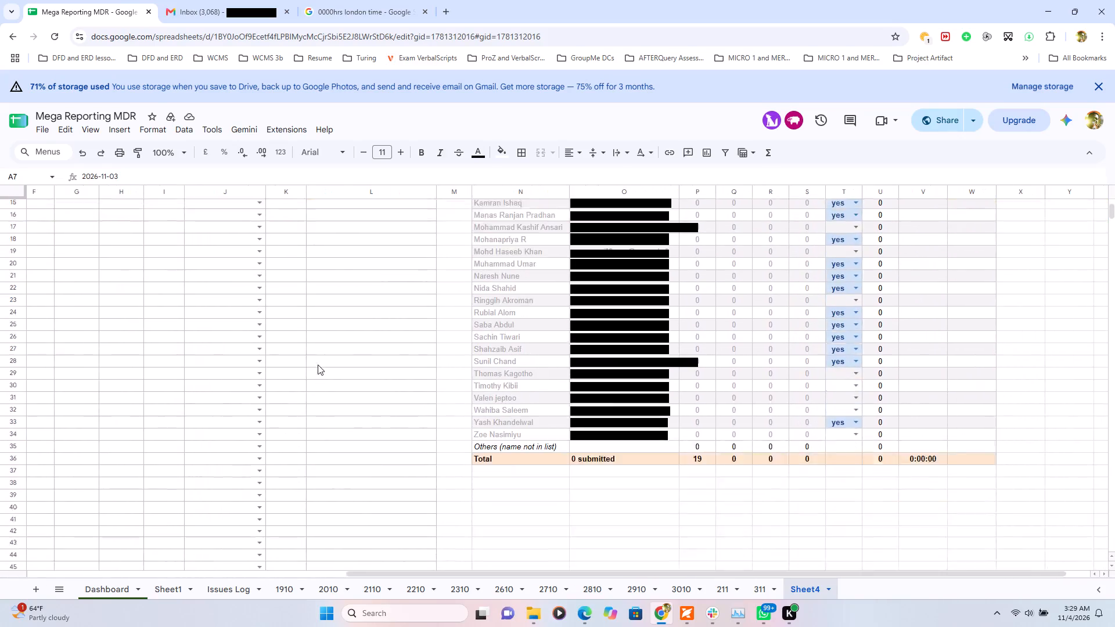
scroll(318, 365, "up", 3)
scroll(318, 365, "down", 1)
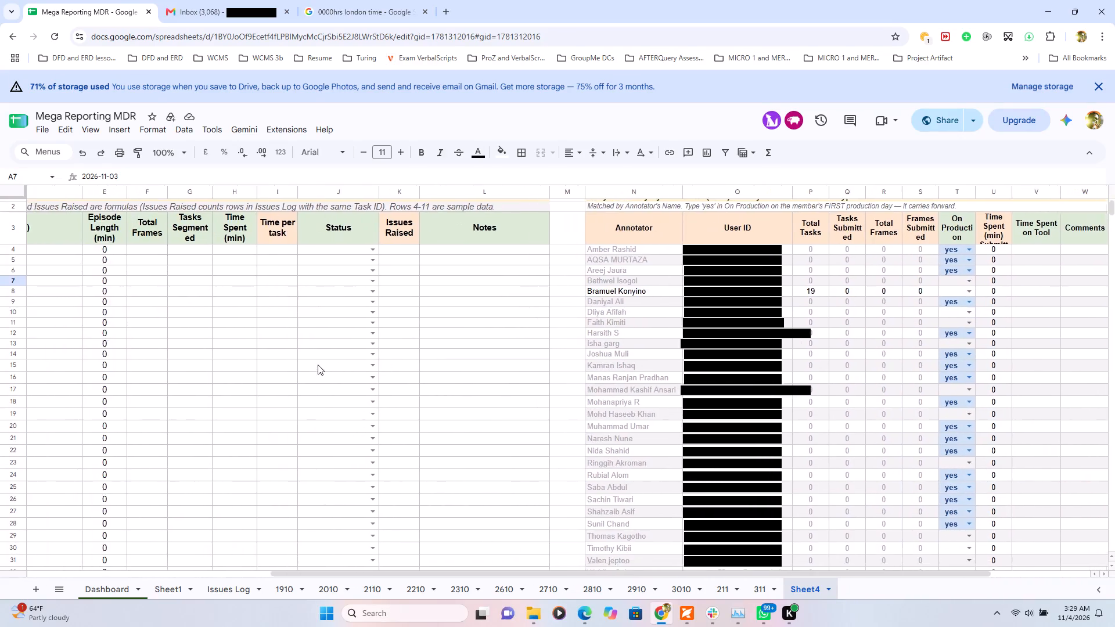
scroll(318, 365, "down", 4)
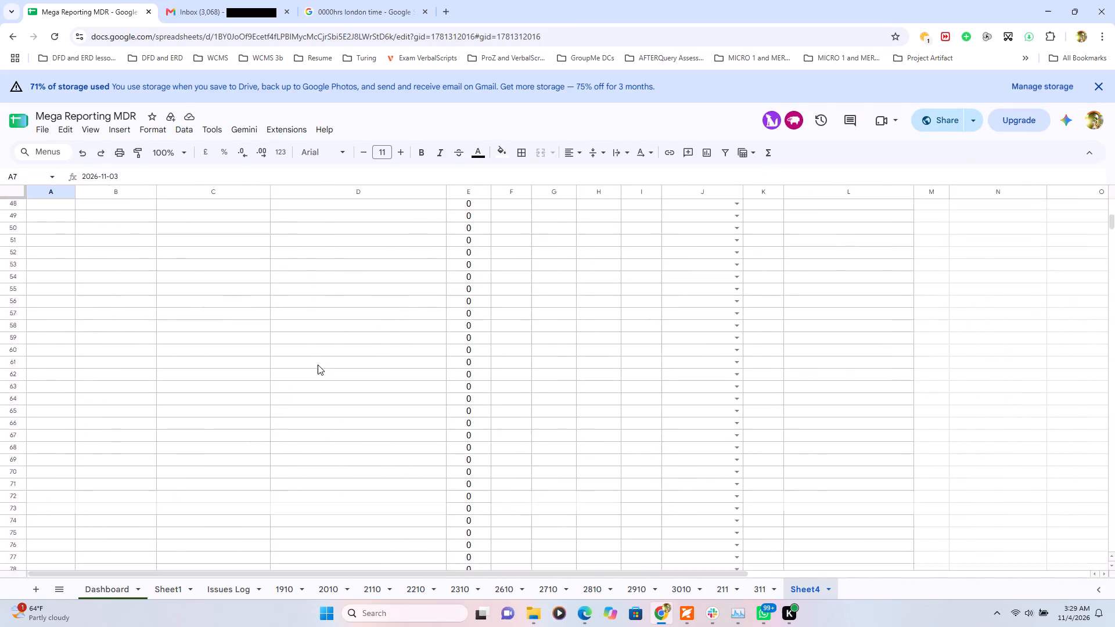
scroll(318, 365, "down", 2)
scroll(318, 365, "up", 4)
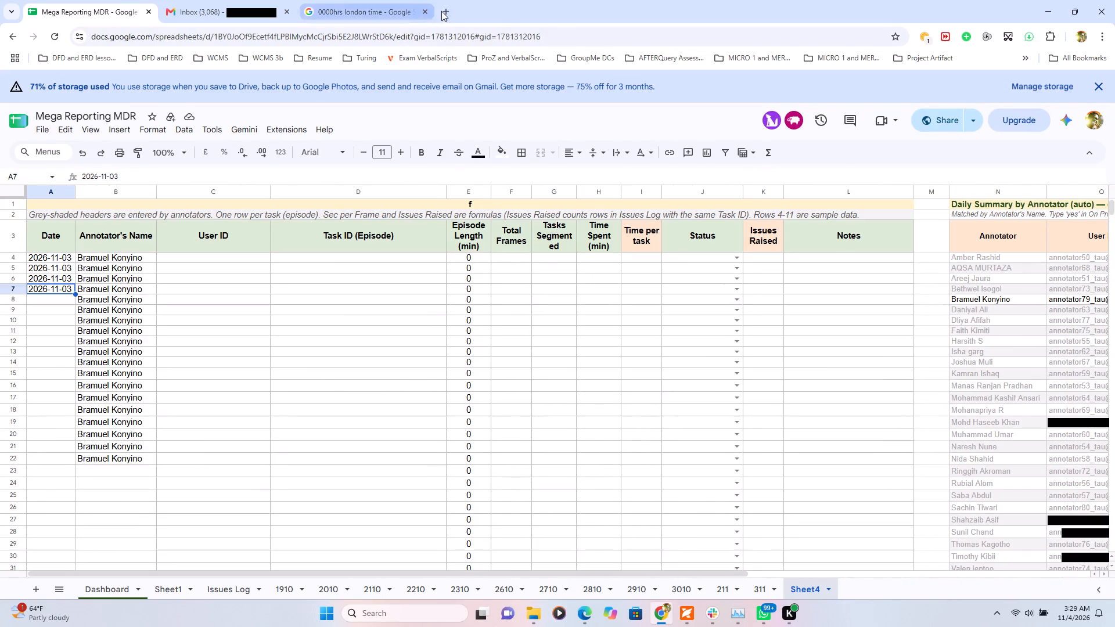
Search Google in a new tab for "How to copy paste date down excel witout increasing number" and read the suggested methods.
left_click(443, 12)
left_click(401, 40)
type("How to copy paste date f")
key("BackSpace")
type("down ex")
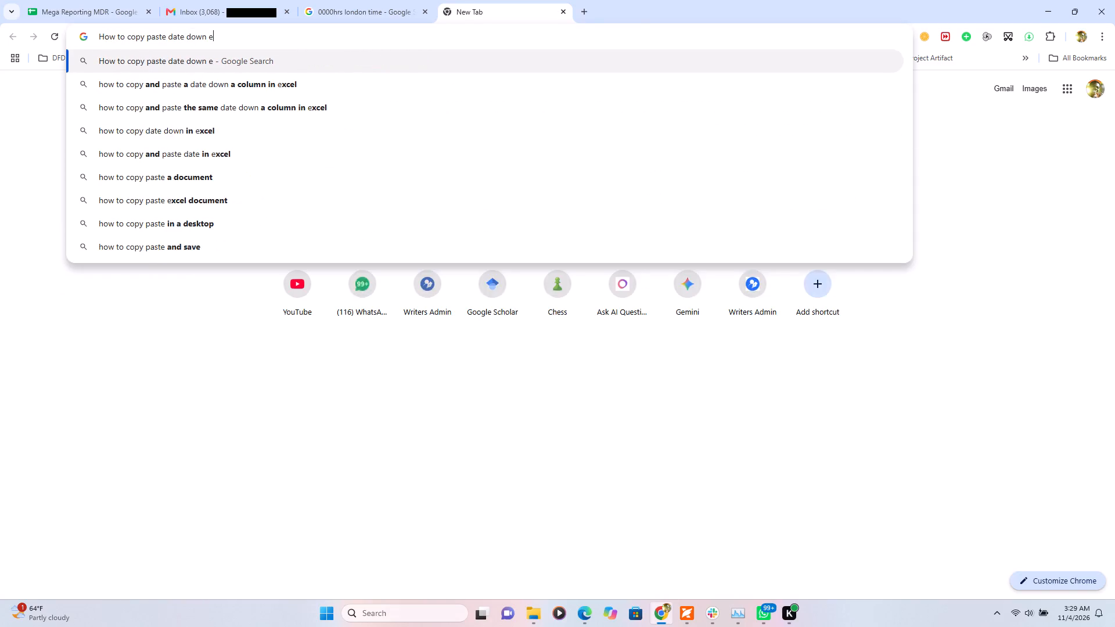
type("cel with")
key("BackSpace")
type("out increase=")
key("BackSpace")
key("BackSpace")
type("ing number")
key("Return")
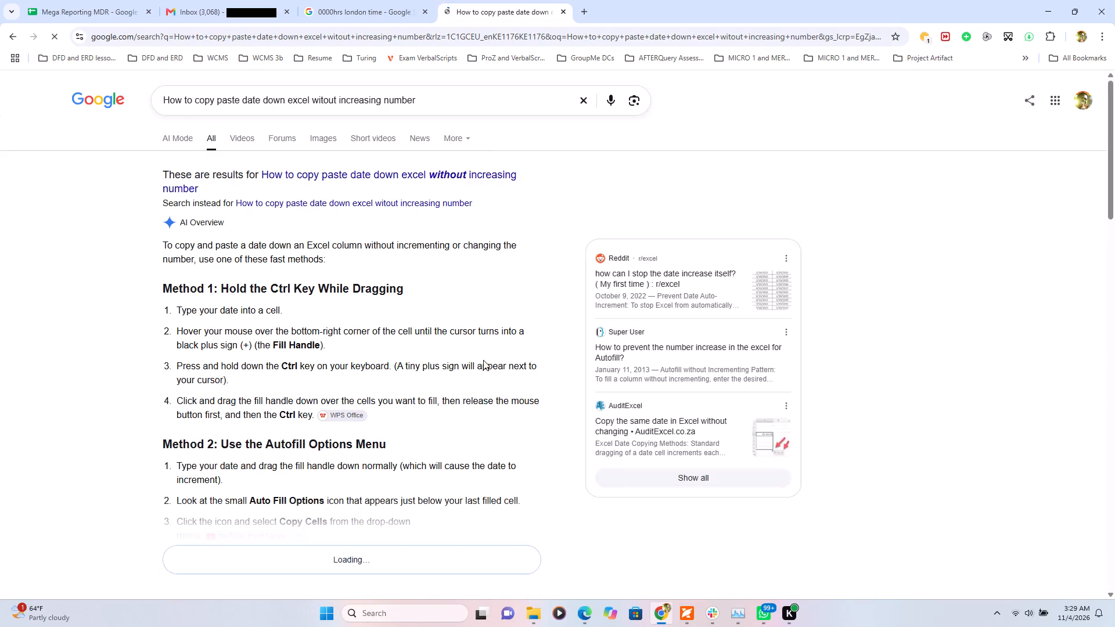
scroll(483, 360, "down", 2)
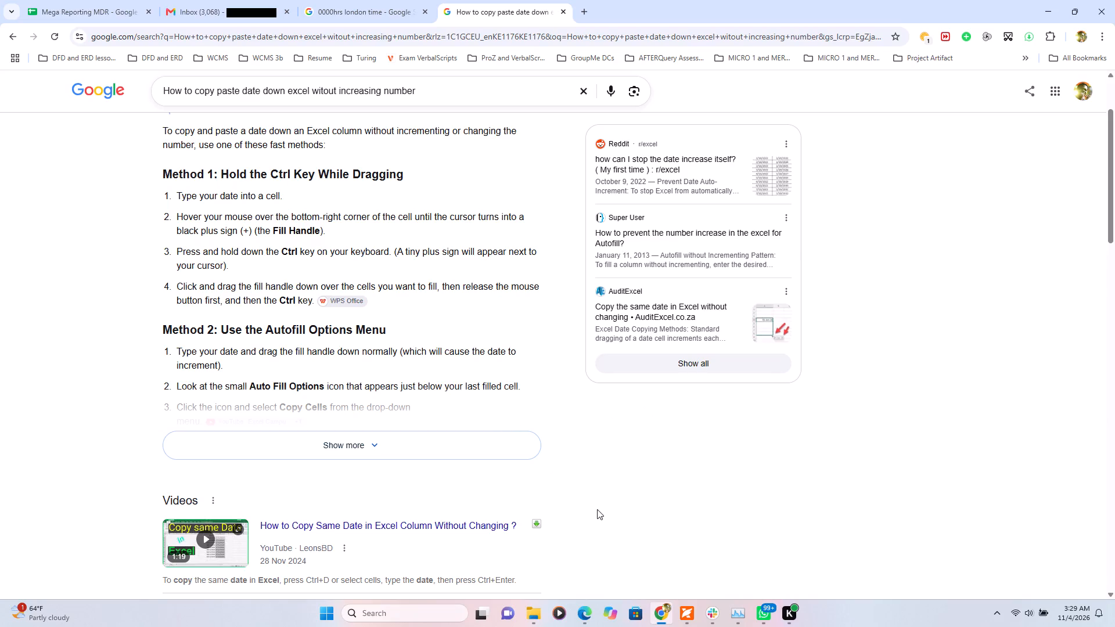
Switch to Microsoft Edge.
left_click(591, 615)
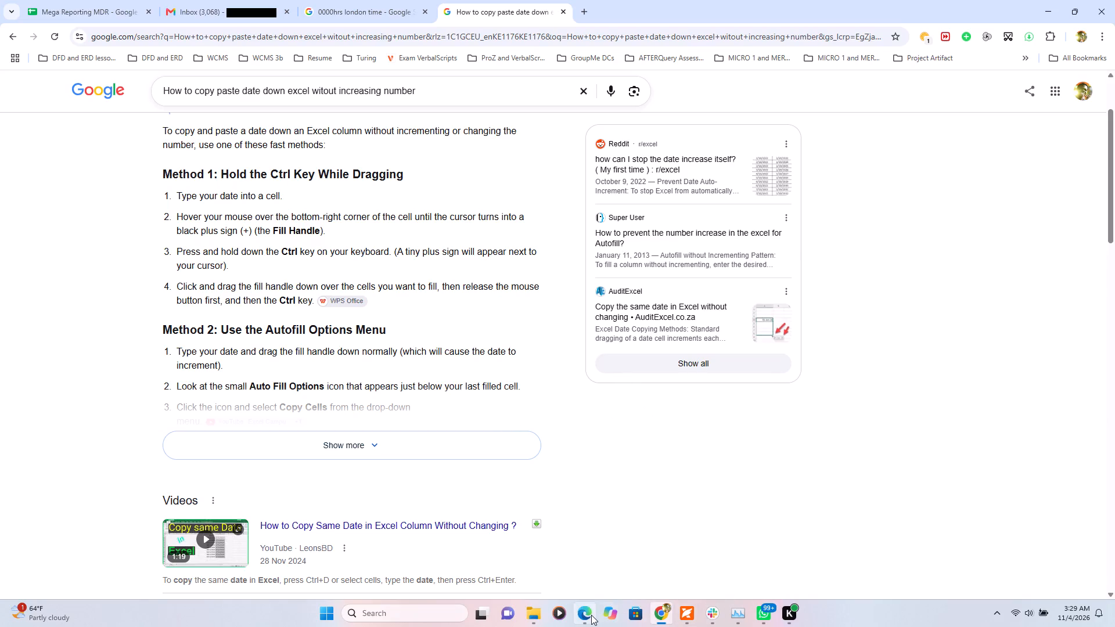
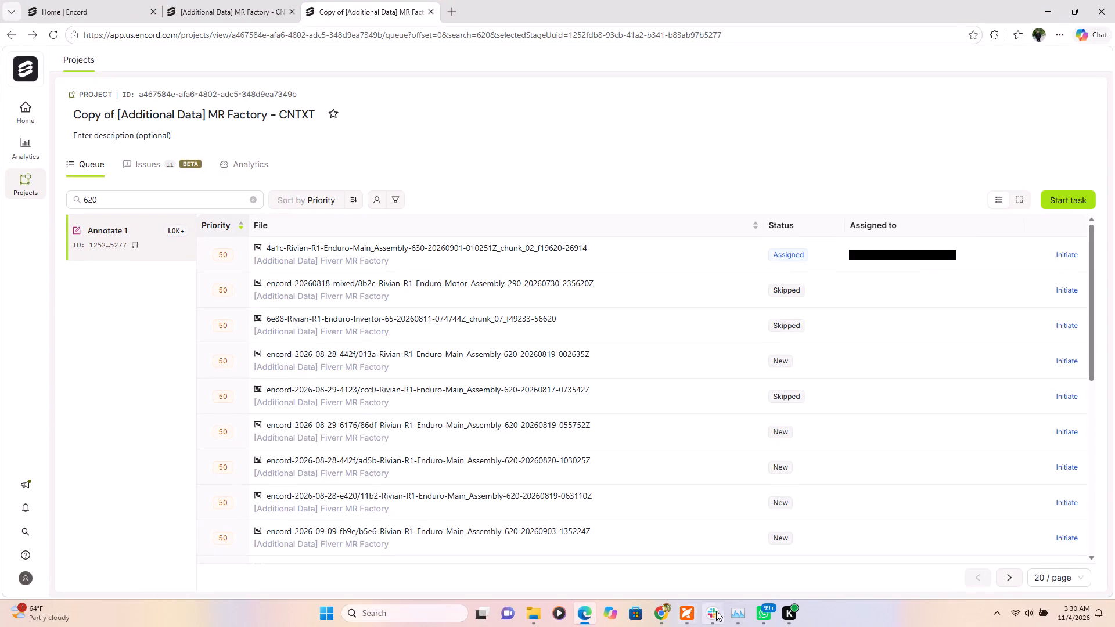
Switch back to the Mega Reporting MDR spreadsheet in Google Chrome.
left_click(667, 616)
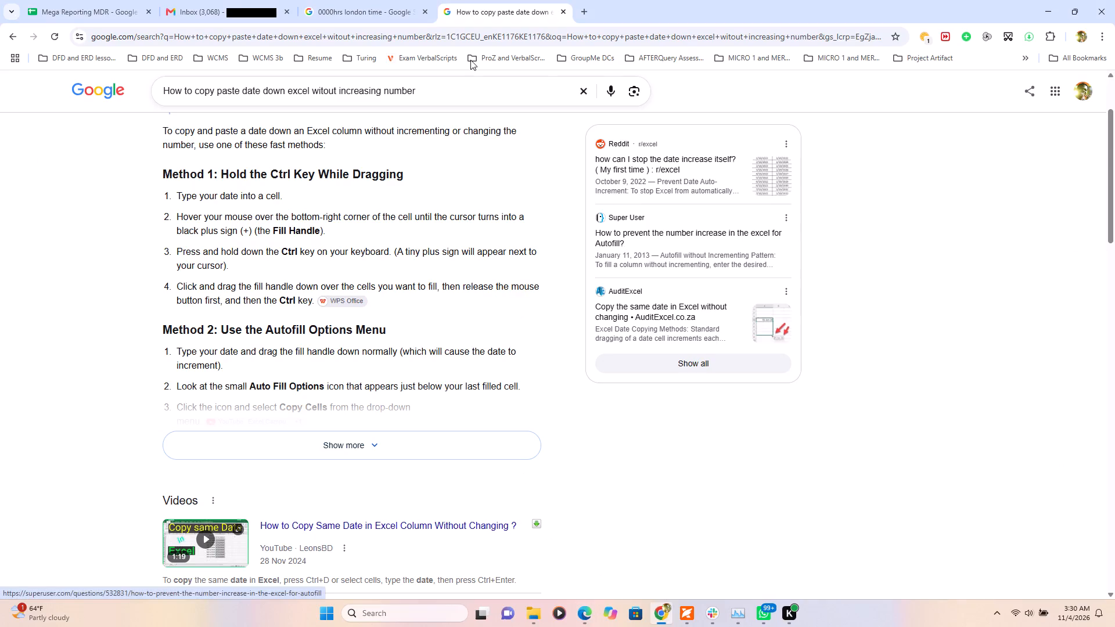
left_click(125, 0)
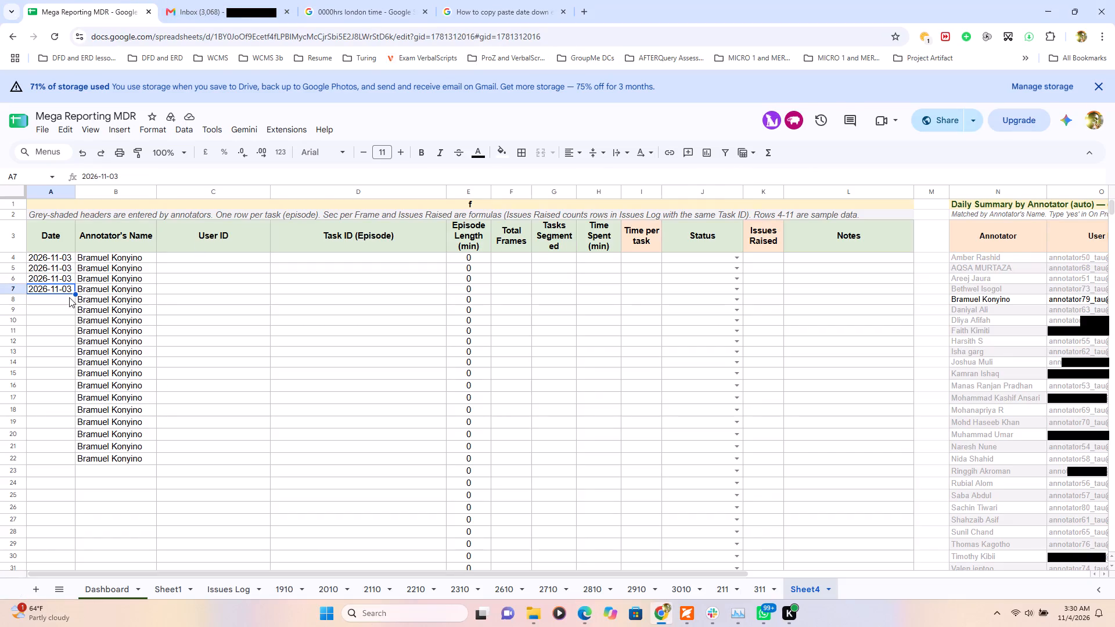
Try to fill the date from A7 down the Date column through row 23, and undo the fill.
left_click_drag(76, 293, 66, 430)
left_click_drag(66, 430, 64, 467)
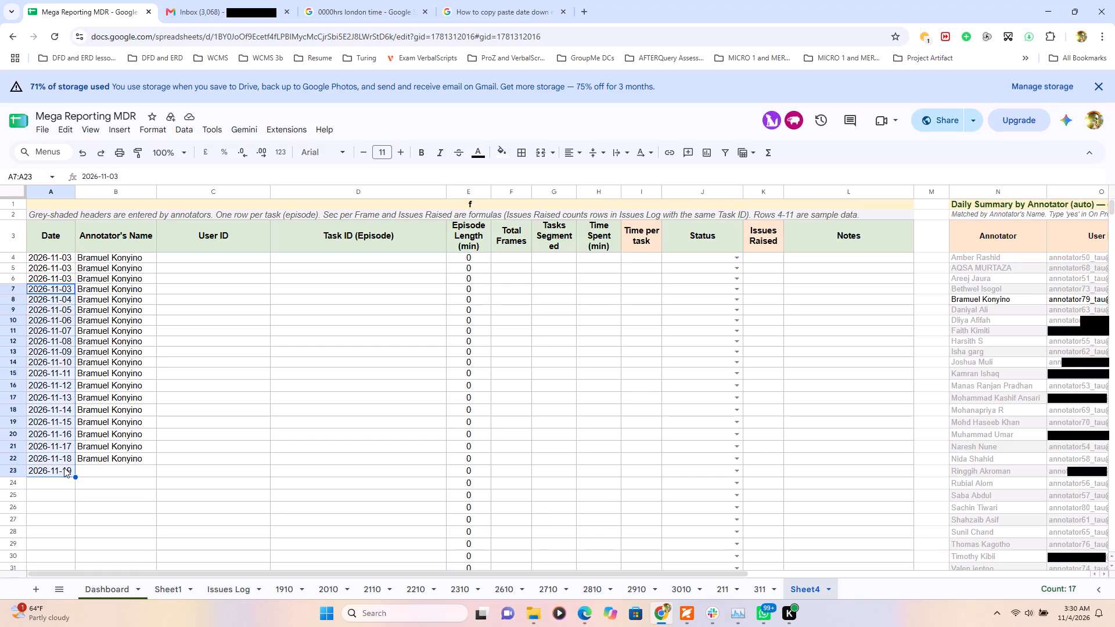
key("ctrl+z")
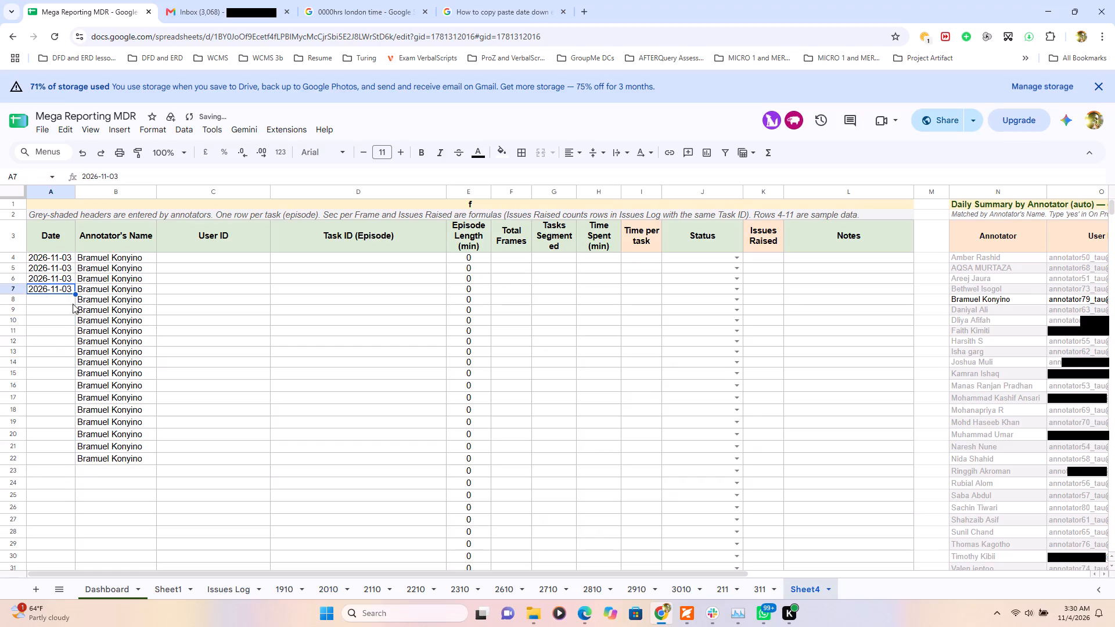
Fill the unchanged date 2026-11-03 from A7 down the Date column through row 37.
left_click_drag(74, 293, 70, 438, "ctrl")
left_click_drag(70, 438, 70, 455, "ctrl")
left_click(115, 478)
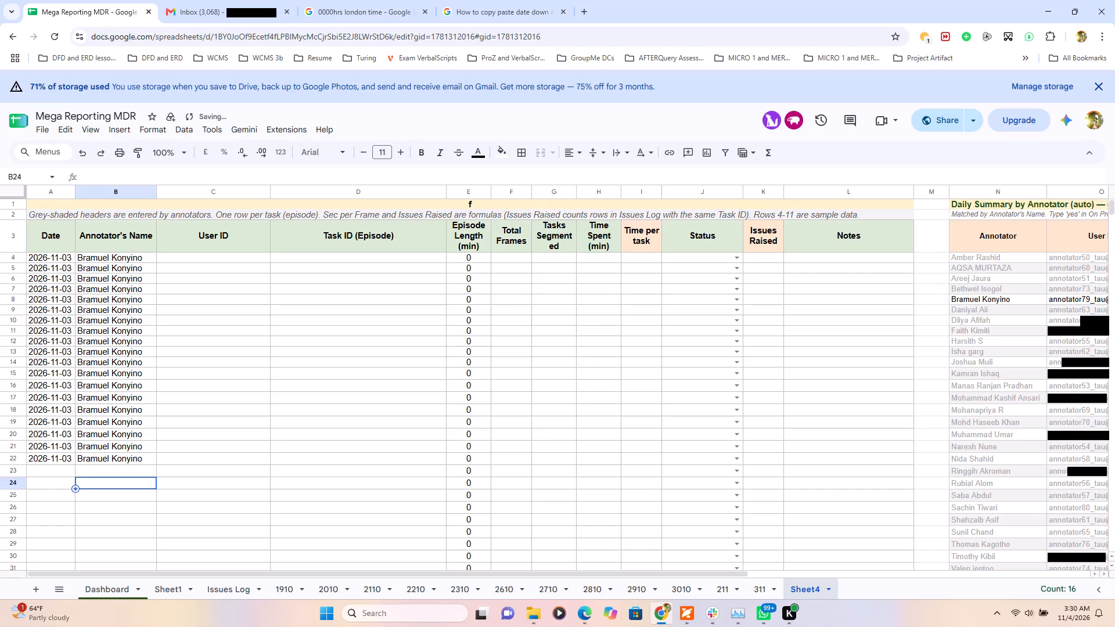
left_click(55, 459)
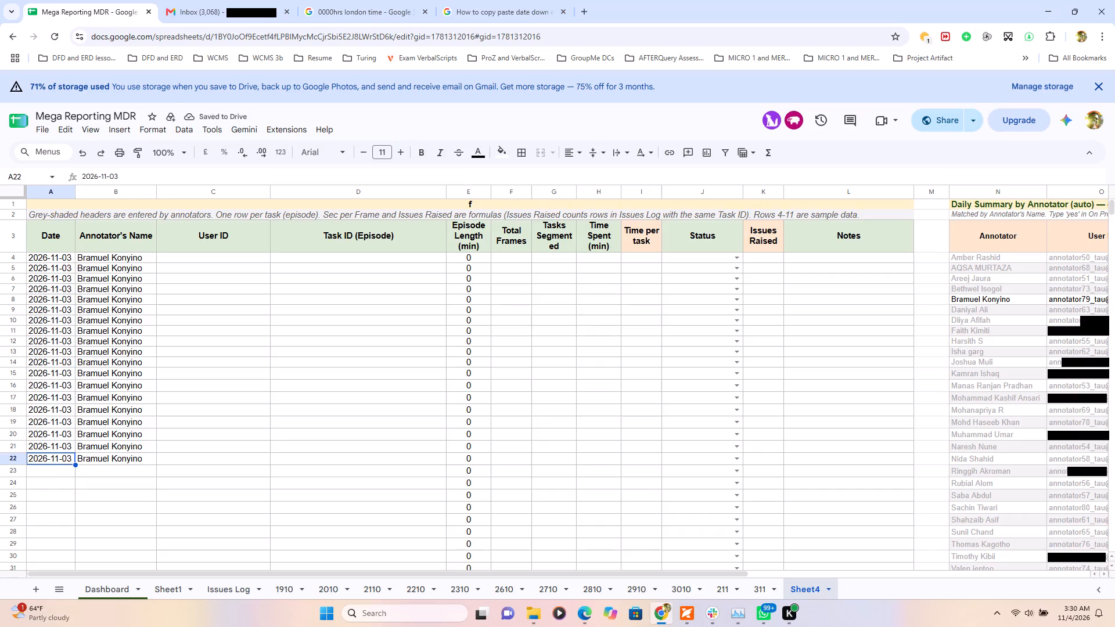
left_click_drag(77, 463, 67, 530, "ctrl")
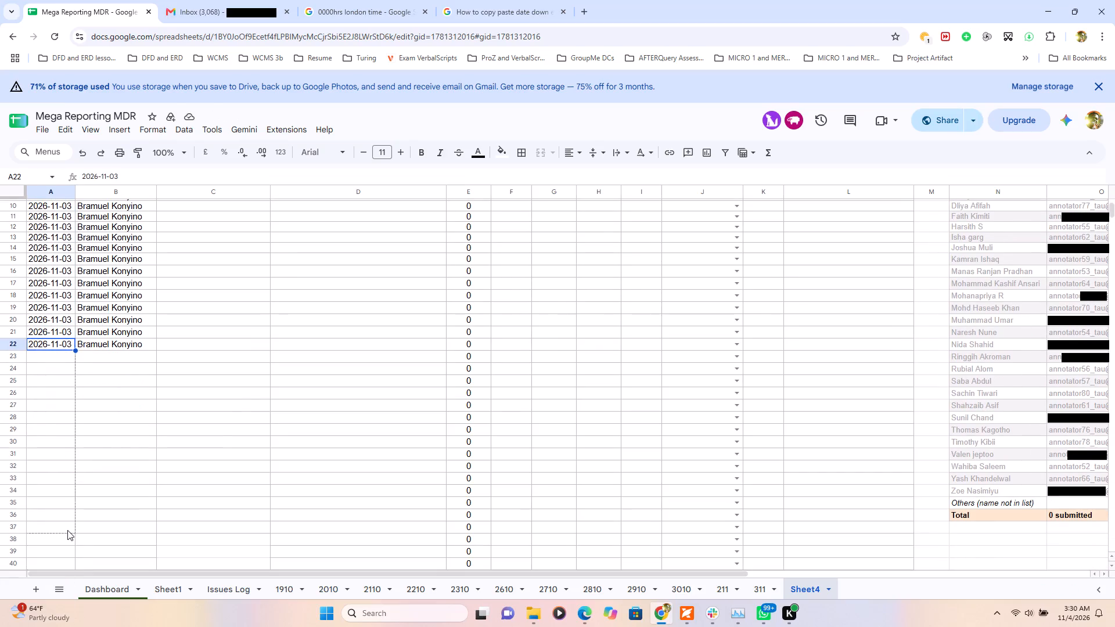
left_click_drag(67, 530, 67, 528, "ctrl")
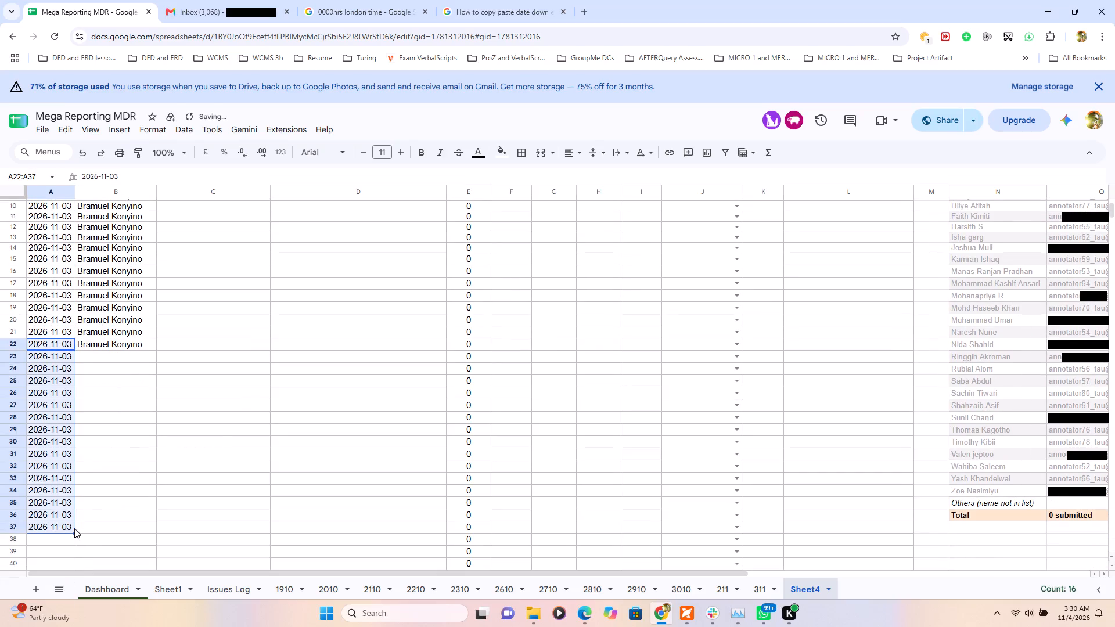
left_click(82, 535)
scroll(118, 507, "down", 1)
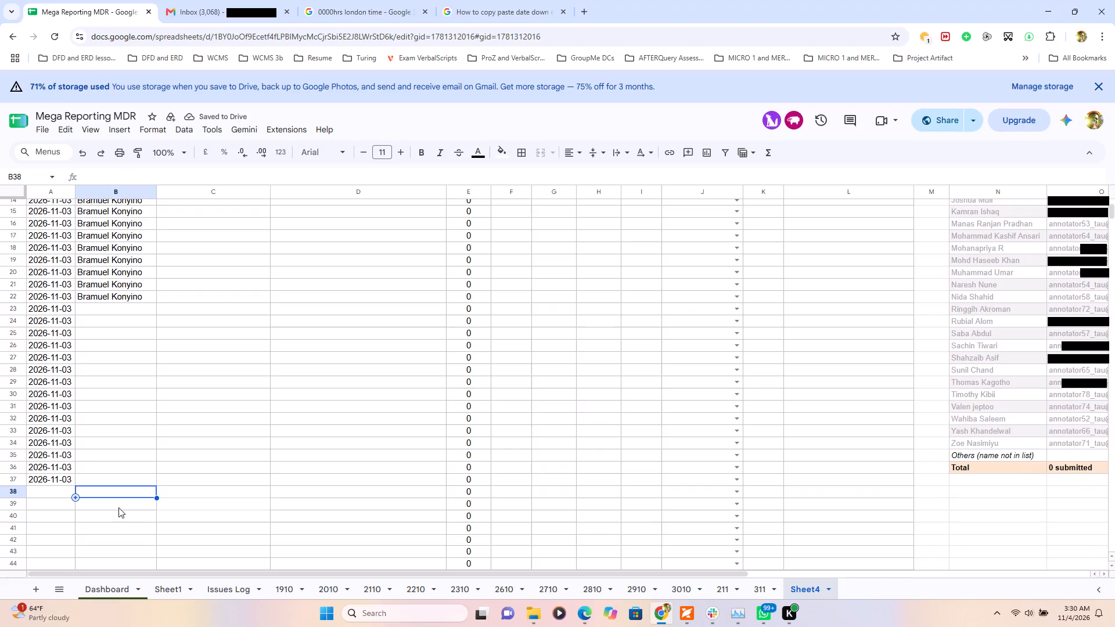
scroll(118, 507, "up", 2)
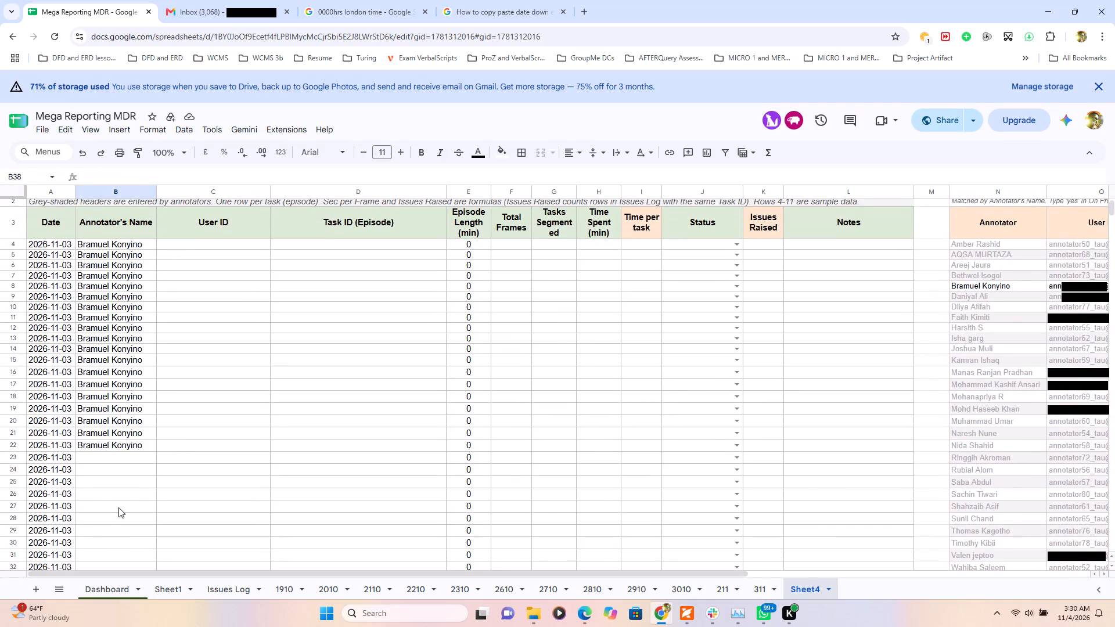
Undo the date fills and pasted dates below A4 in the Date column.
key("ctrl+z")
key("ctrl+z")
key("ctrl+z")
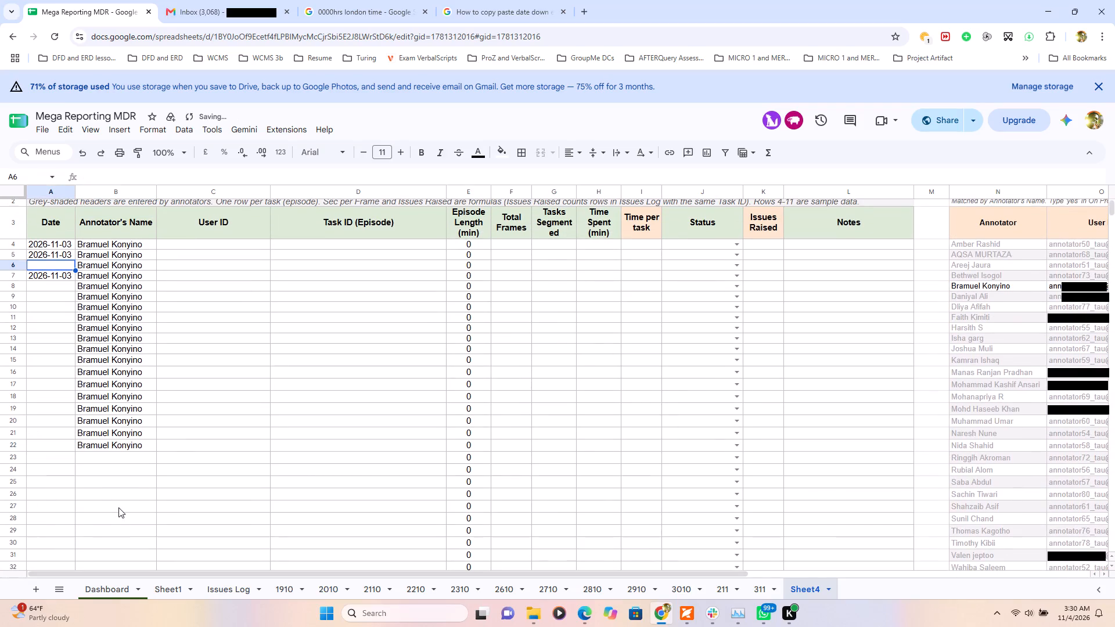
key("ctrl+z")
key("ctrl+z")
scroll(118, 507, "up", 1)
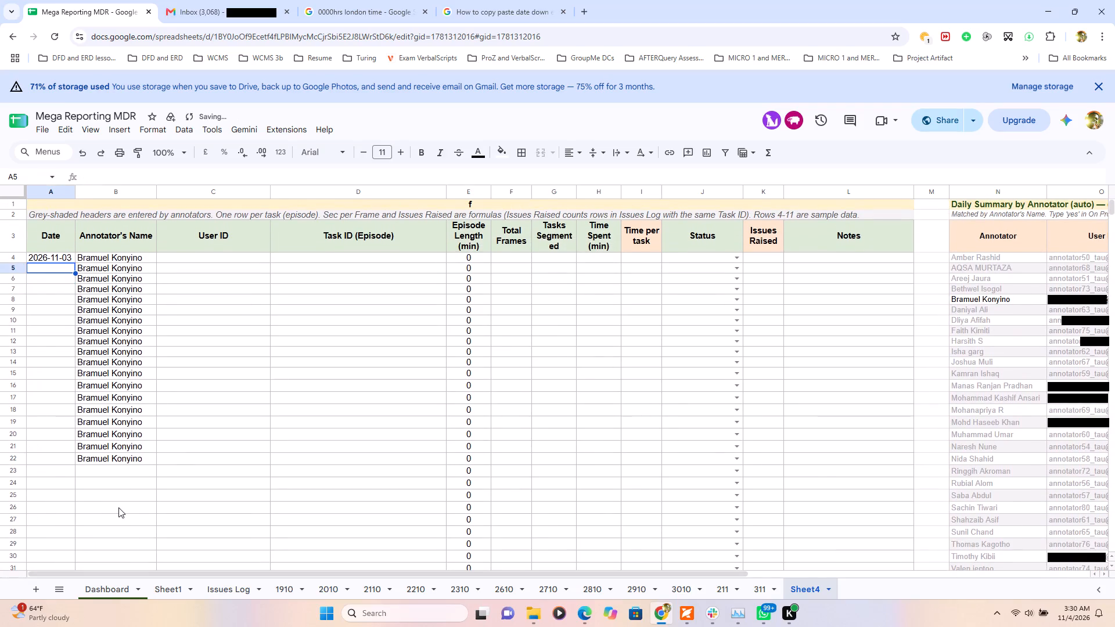
Change the date in cell A4 of Sheet4 to 2026-11-04.
triple_click(71, 254)
triple_click(71, 257)
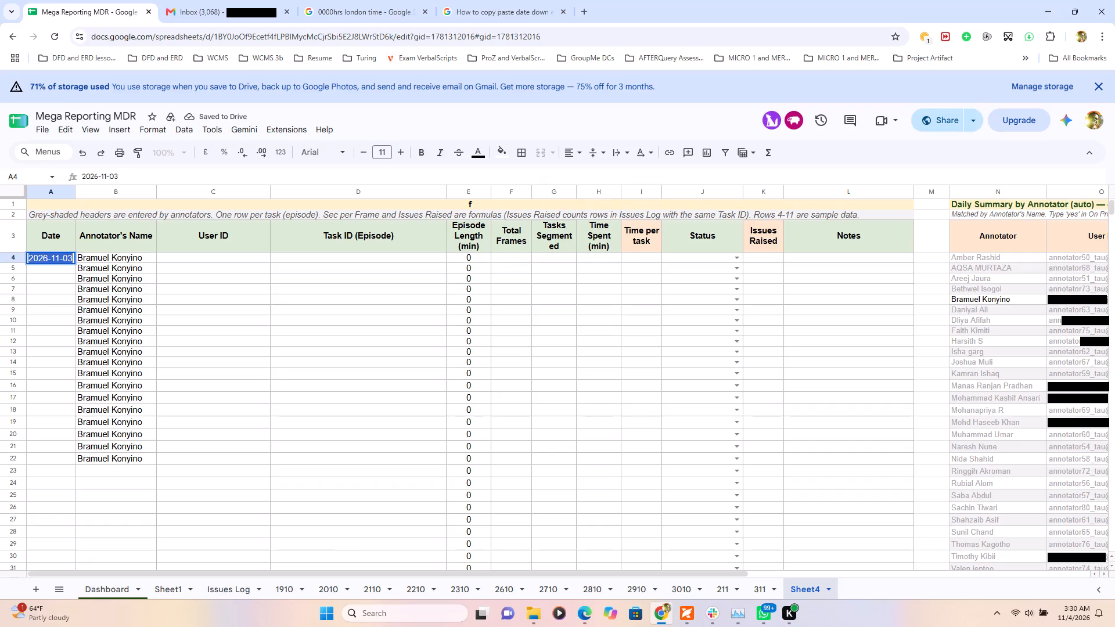
triple_click(71, 257)
left_click(70, 257)
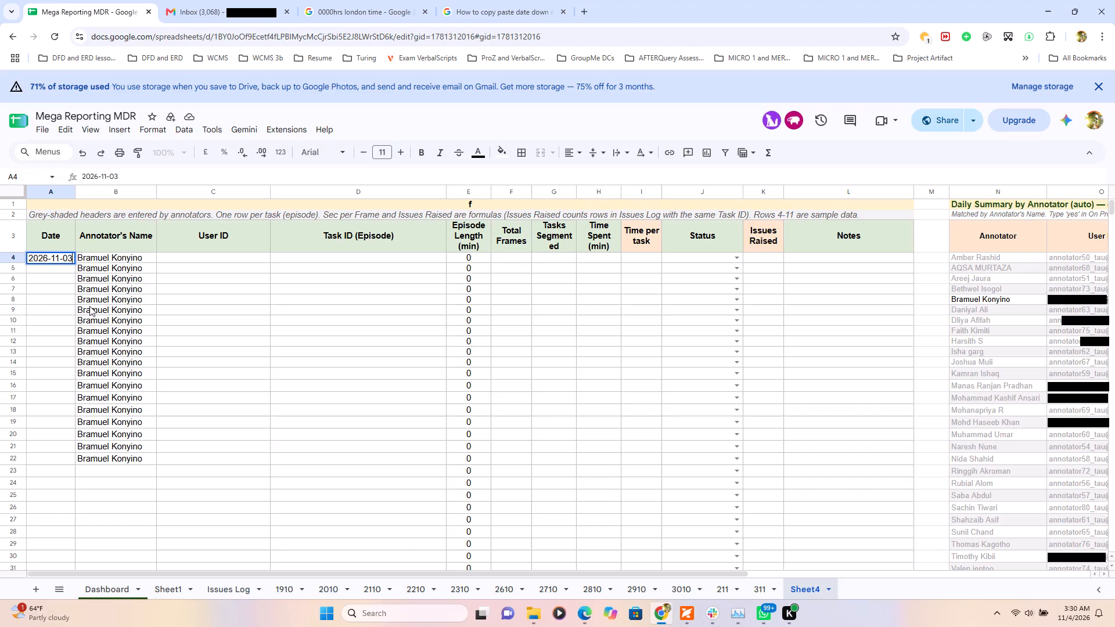
key("BackSpace")
key("4")
left_click(67, 283)
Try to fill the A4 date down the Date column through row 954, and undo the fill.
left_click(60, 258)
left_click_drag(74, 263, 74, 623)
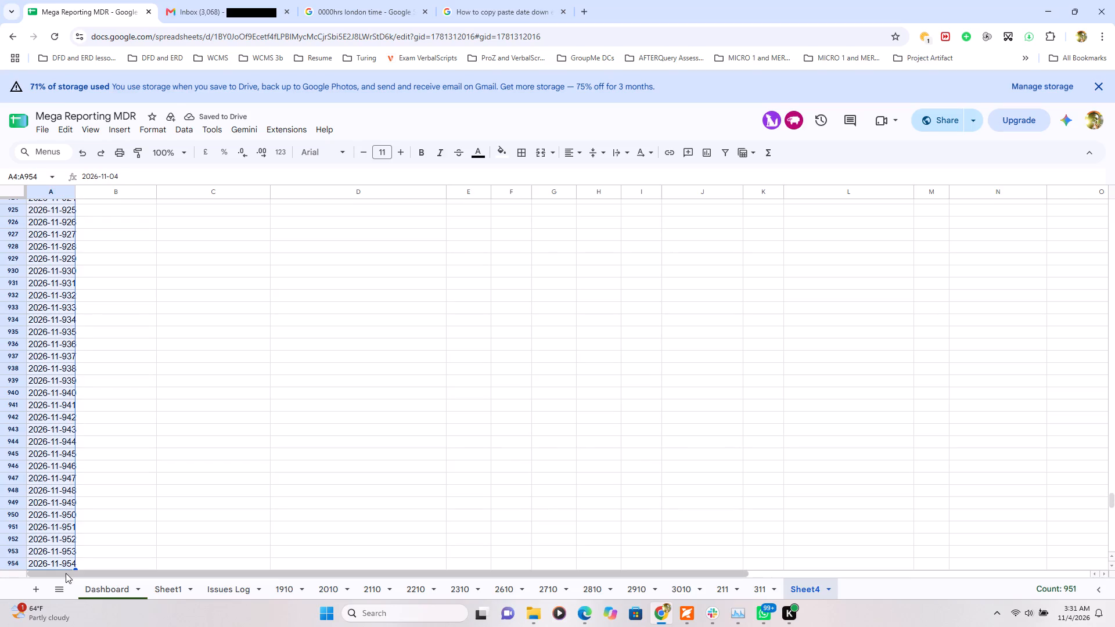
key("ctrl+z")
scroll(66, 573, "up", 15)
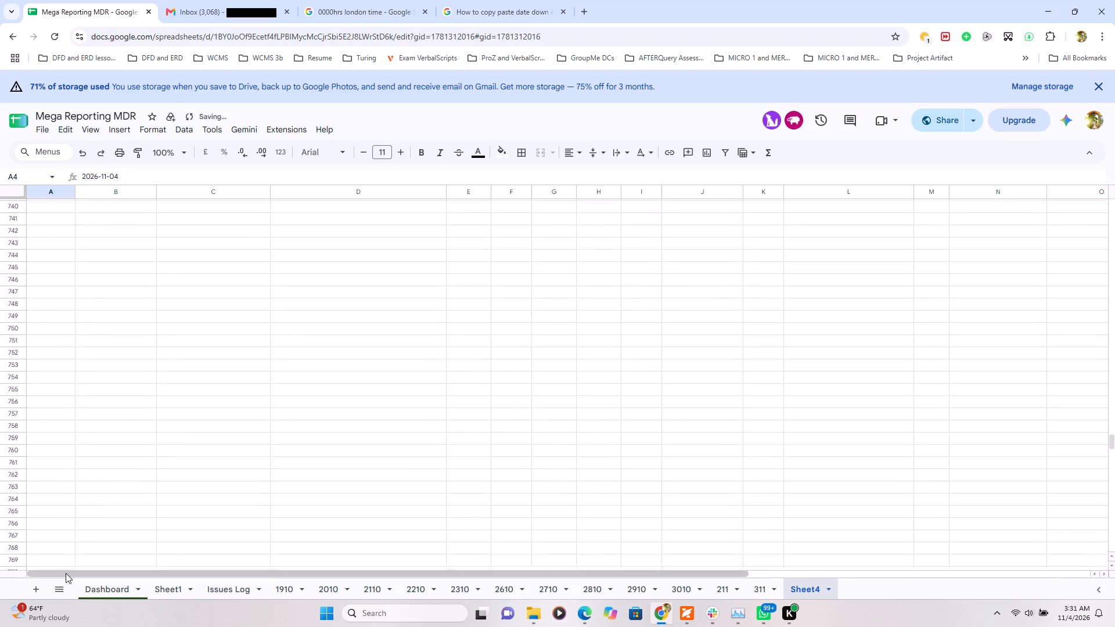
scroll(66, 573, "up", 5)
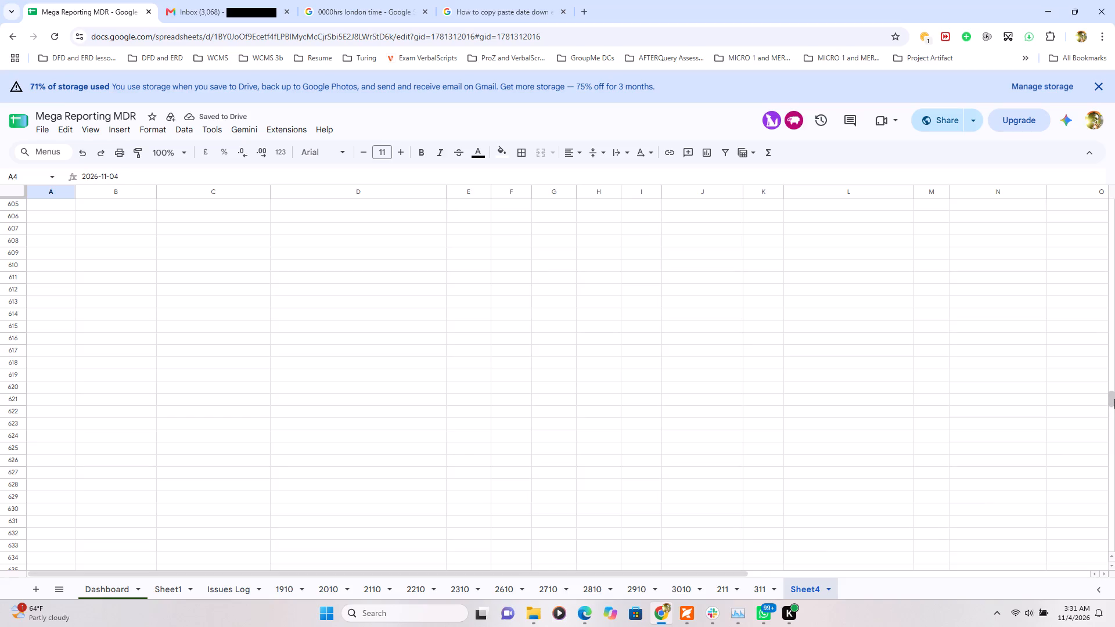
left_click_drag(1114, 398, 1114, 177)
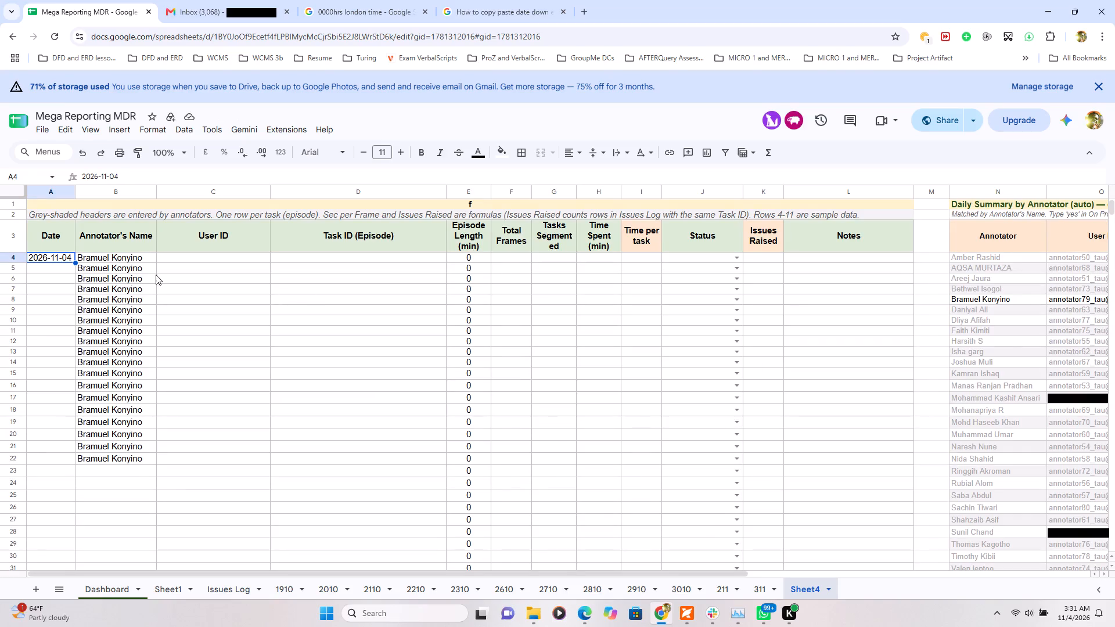
Fill the unchanged date 2026-11-04 from A4 down the Date column through row 760.
left_click_drag(74, 261, 53, 626, "ctrl")
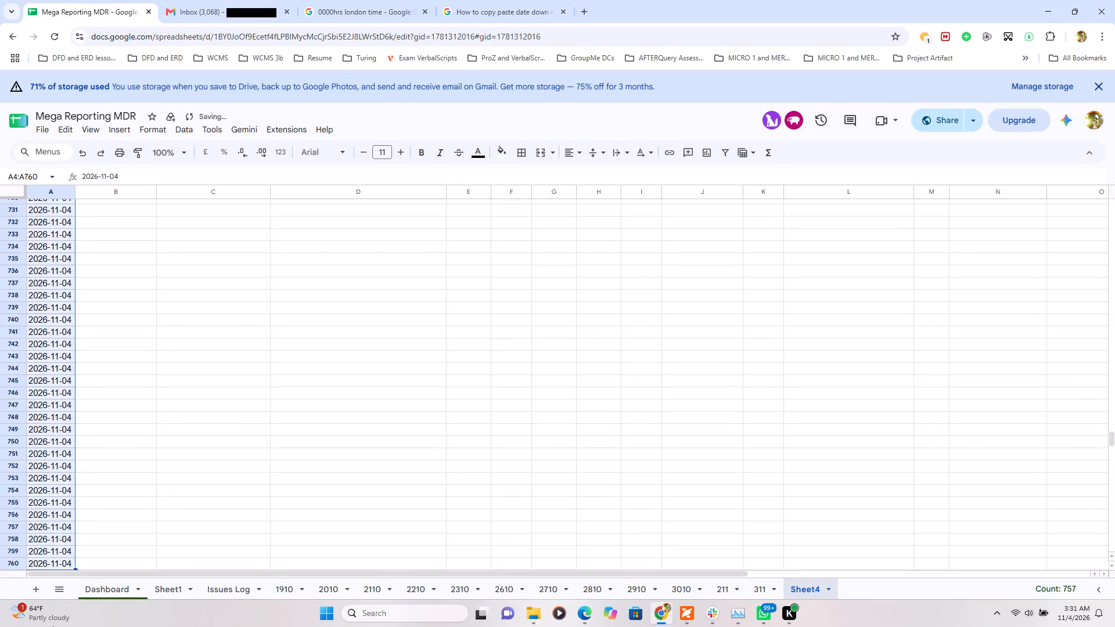
scroll(237, 412, "up", 14)
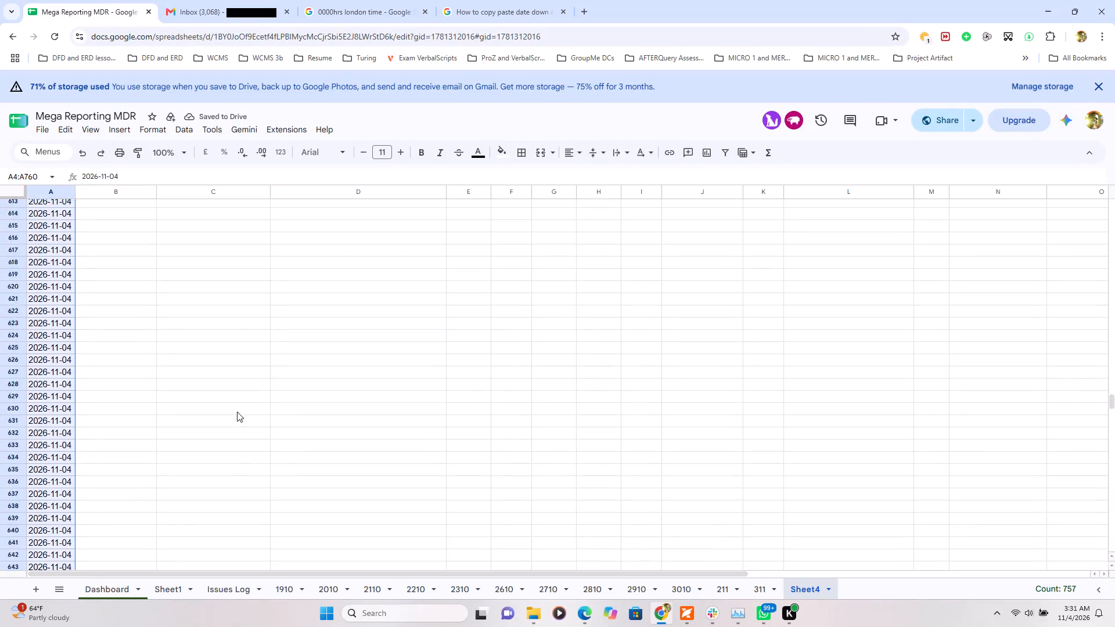
scroll(237, 412, "up", 20)
scroll(237, 412, "up", 19)
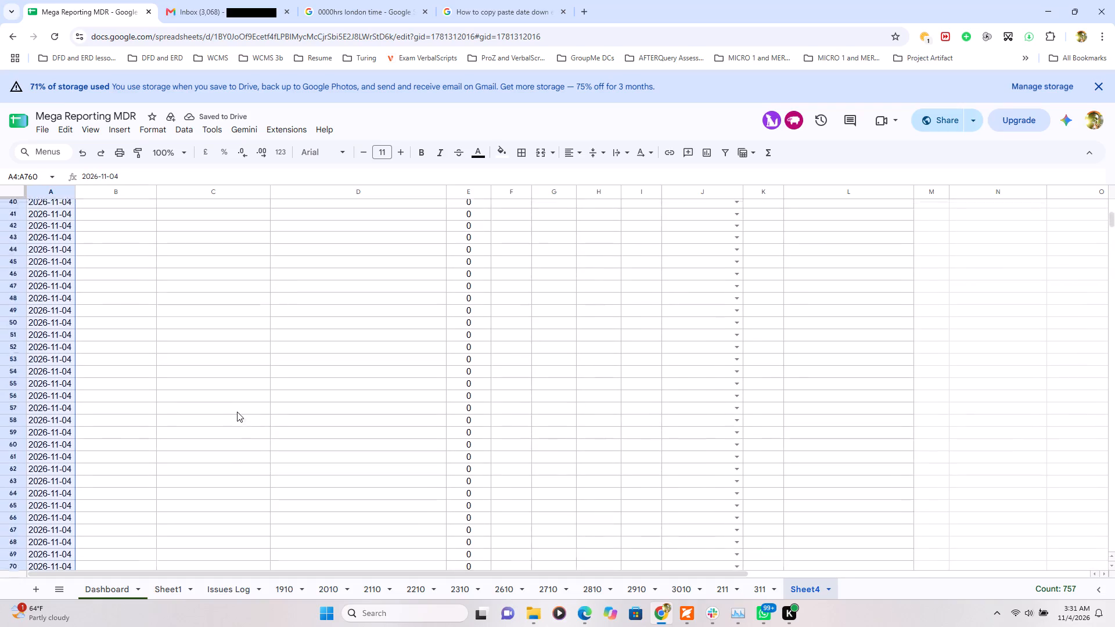
scroll(237, 412, "up", 10)
left_click(304, 471)
Extend the Episode Length formula from its last filled cell, E266, down through row 724.
scroll(397, 487, "down", 2)
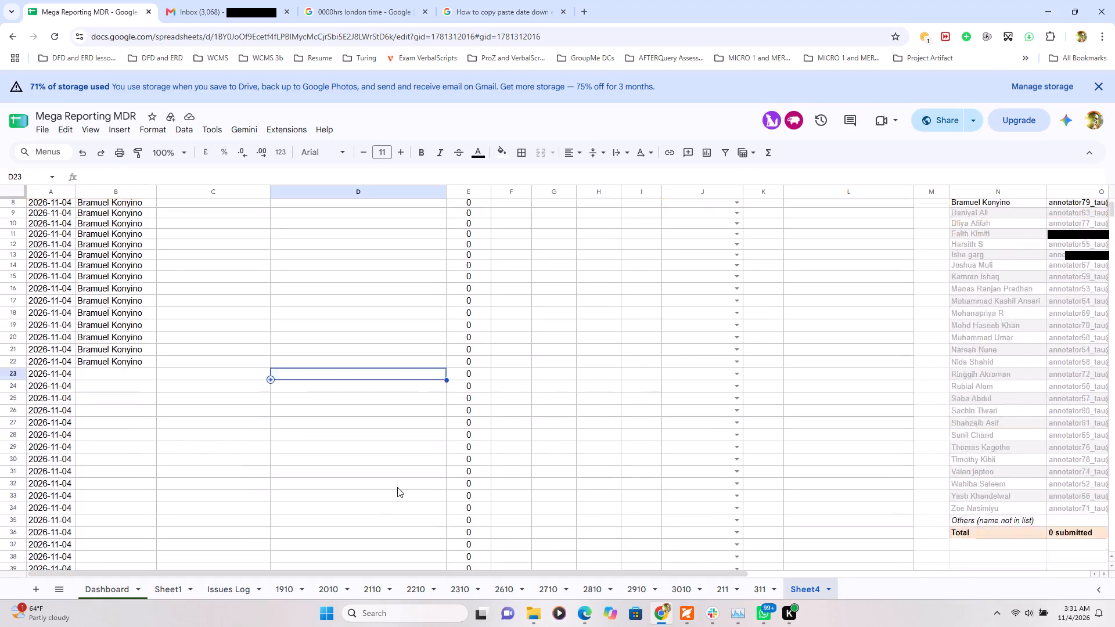
scroll(397, 487, "down", 4)
scroll(487, 514, "down", 5)
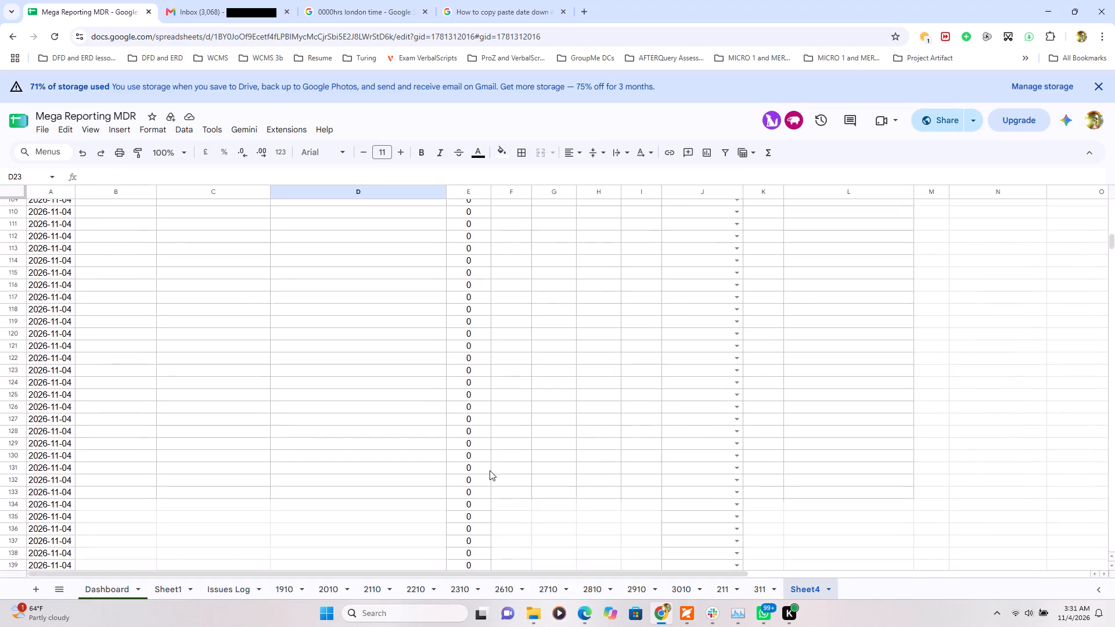
scroll(490, 470, "down", 12)
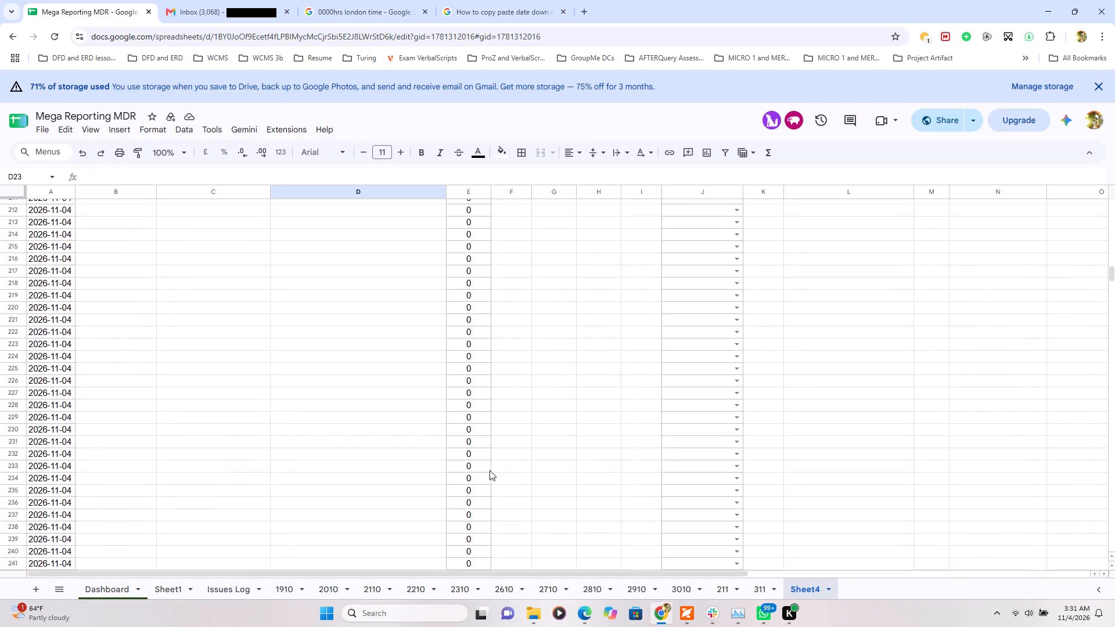
scroll(490, 470, "down", 5)
scroll(490, 470, "up", 1)
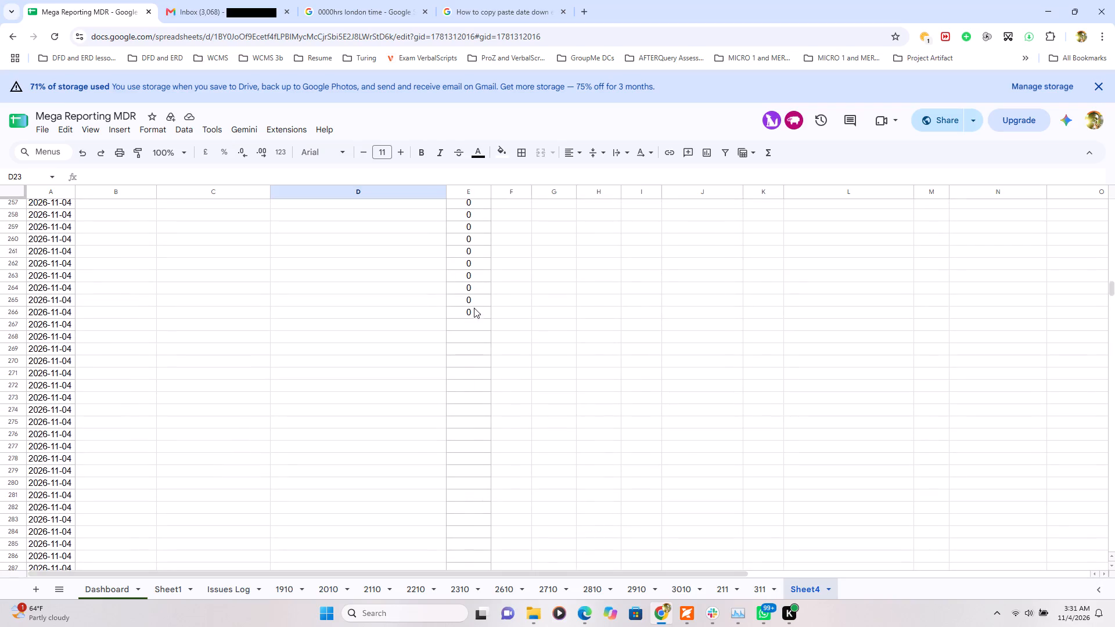
left_click(474, 312)
left_click(490, 318, "ctrl")
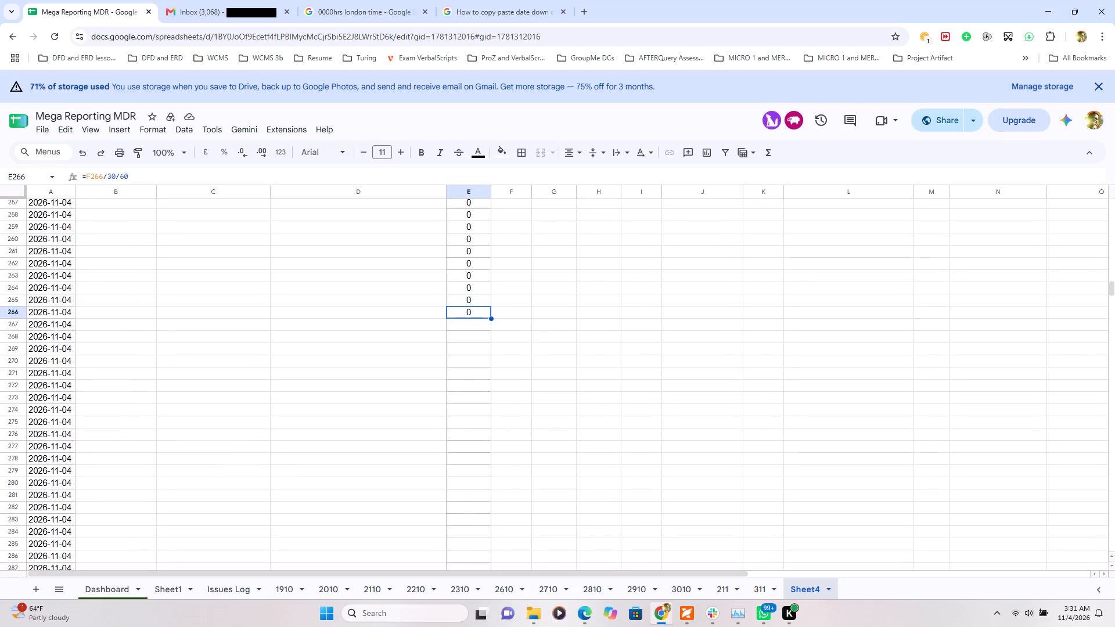
left_click_drag(490, 318, 498, 626, "ctrl")
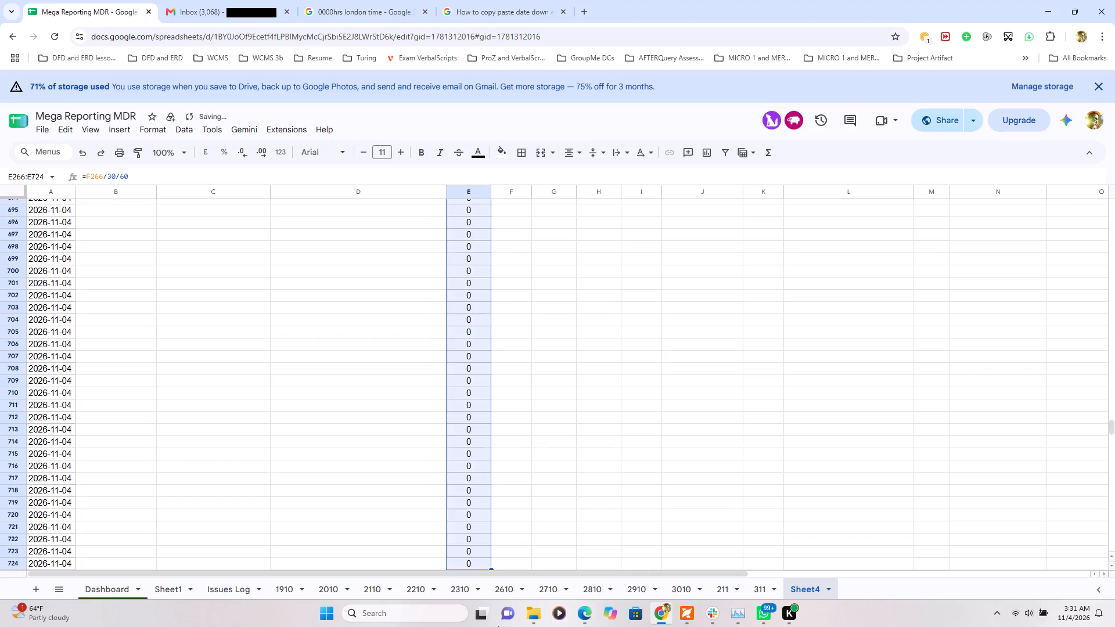
Set the Status of rows 4 and 5 to Ongoing.
scroll(544, 398, "up", 20)
scroll(544, 398, "up", 1)
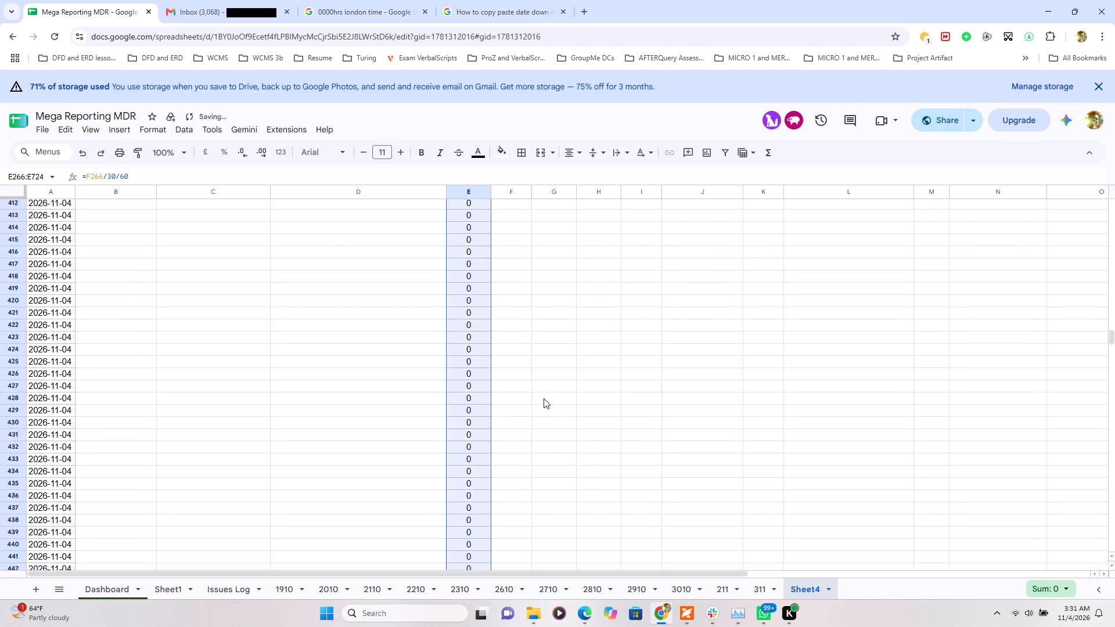
scroll(544, 398, "up", 20)
scroll(544, 398, "up", 13)
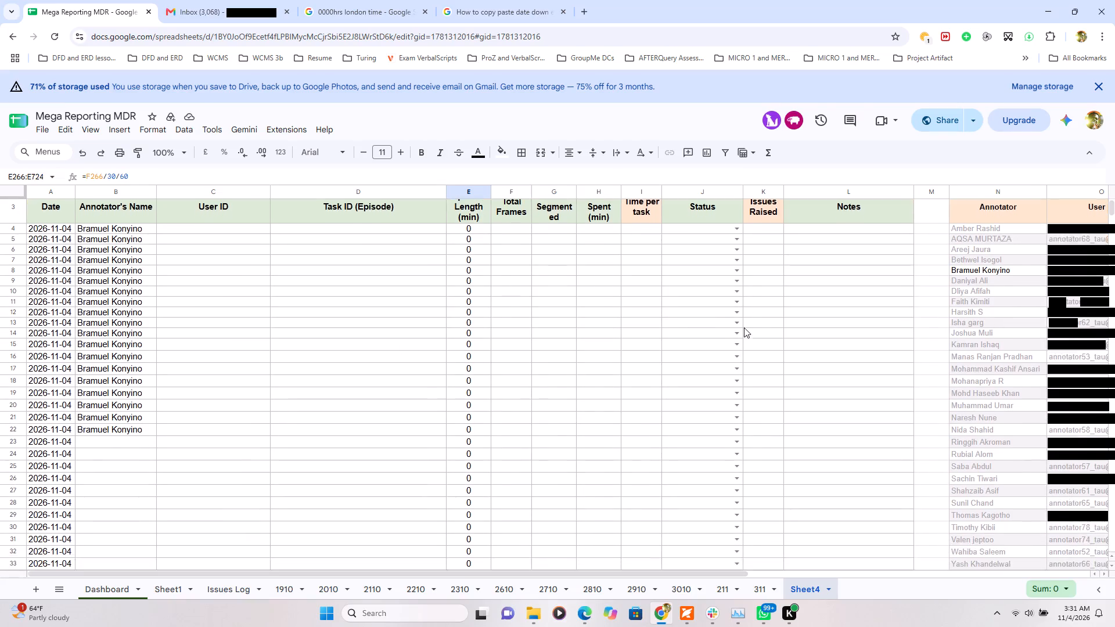
left_click(739, 255)
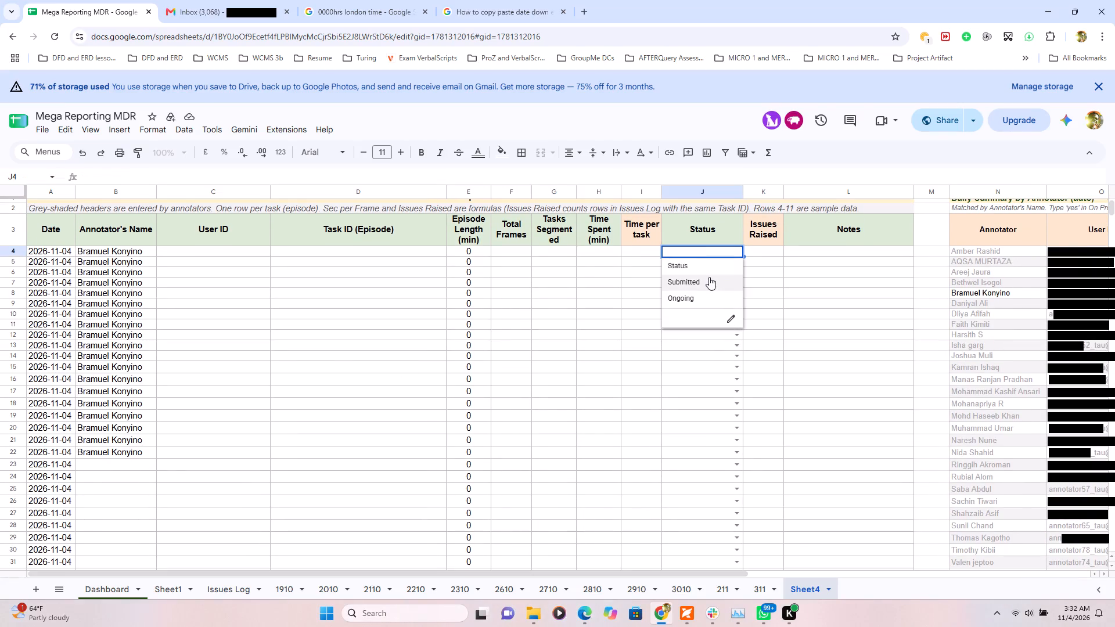
left_click(703, 293)
left_click(733, 265)
left_click(714, 312)
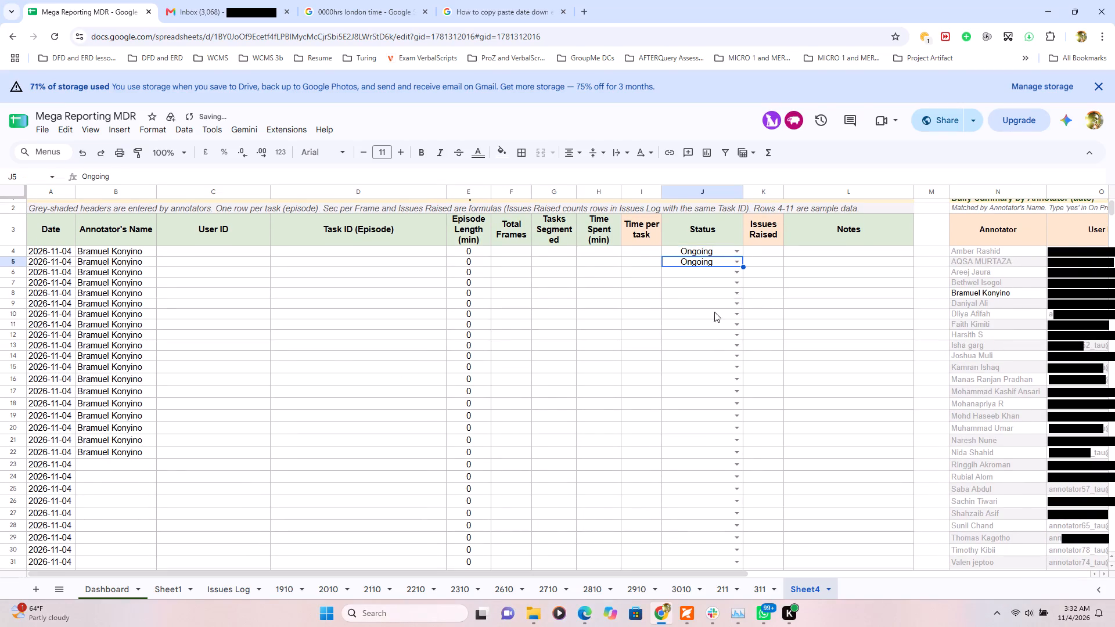
Set the Status of row 6 to Ongoing.
left_click(738, 277)
left_click(725, 311)
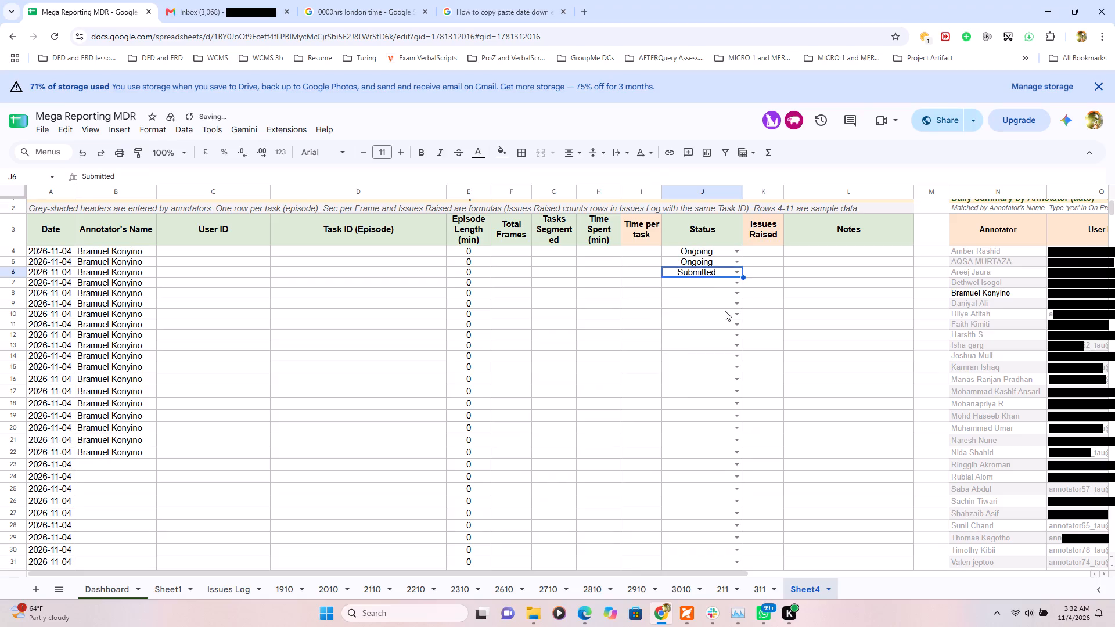
left_click(739, 280)
left_click(737, 277)
left_click(737, 274)
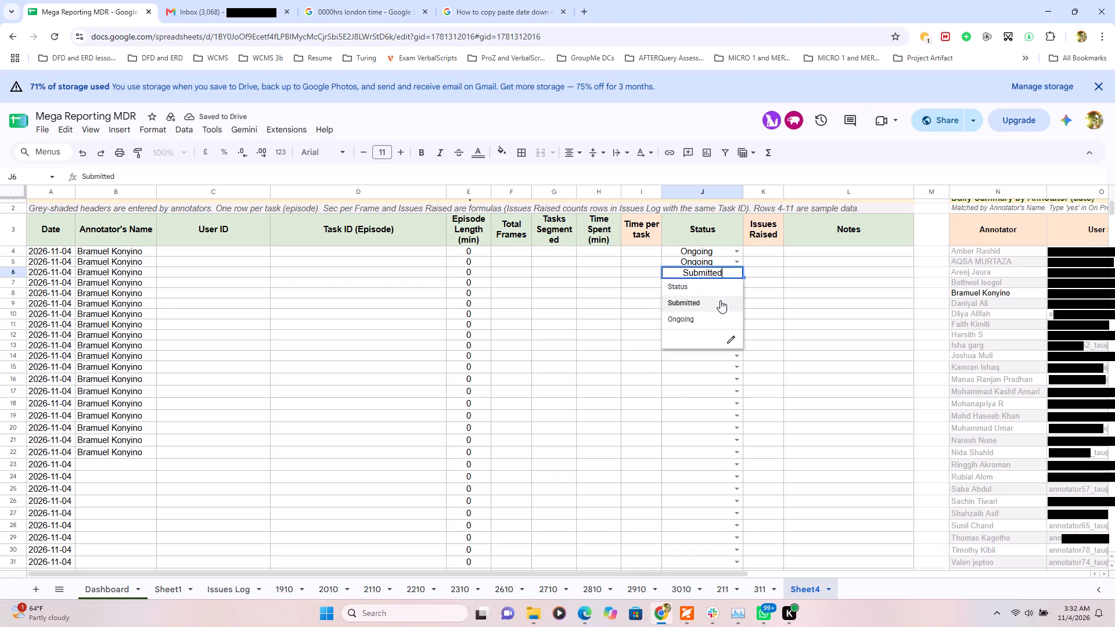
left_click(706, 313)
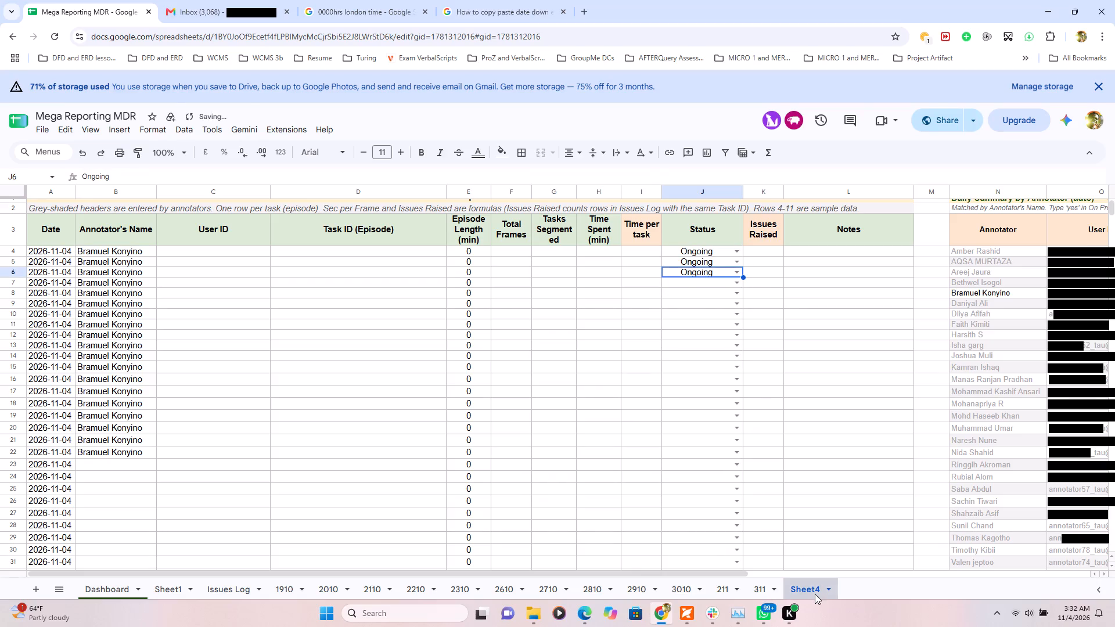
Rename the sheet Sheet4 as 411.
left_click(825, 588)
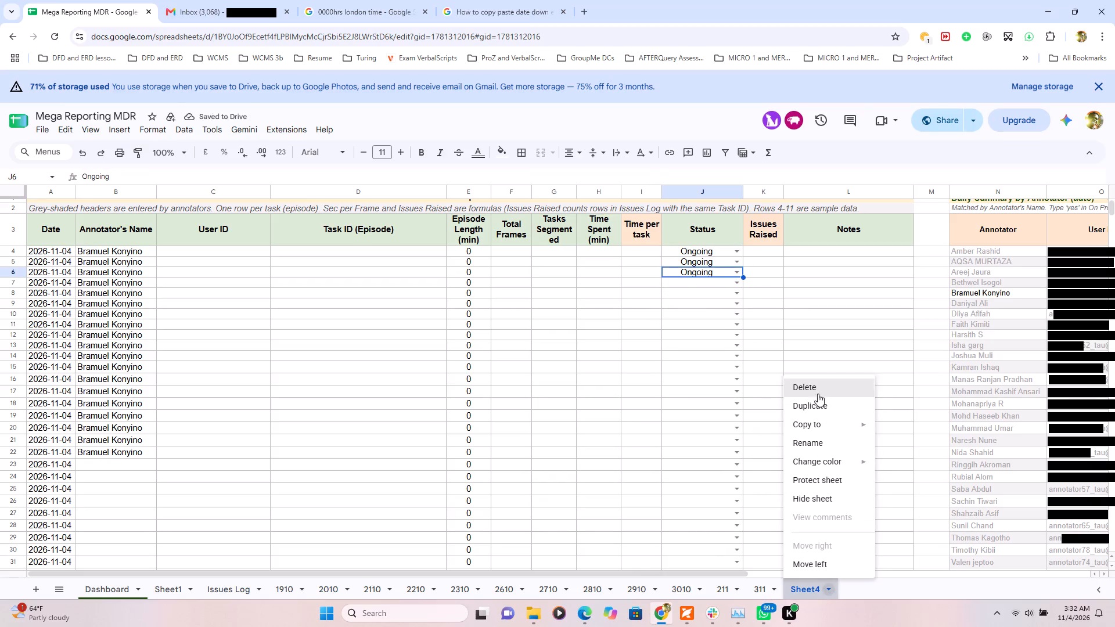
left_click(825, 441)
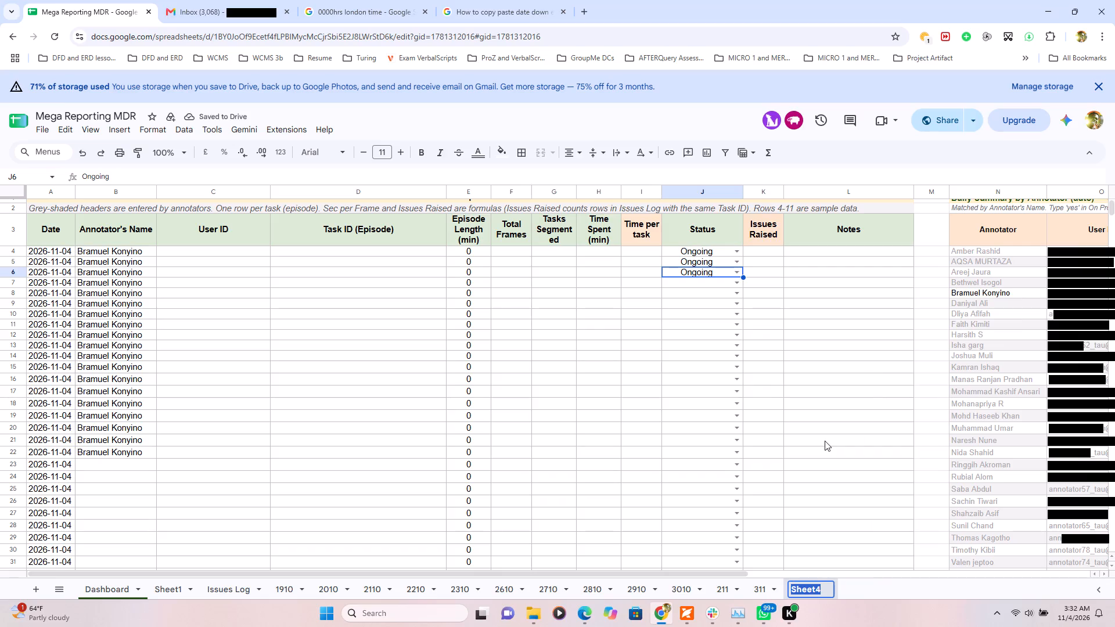
type("411")
key("Return")
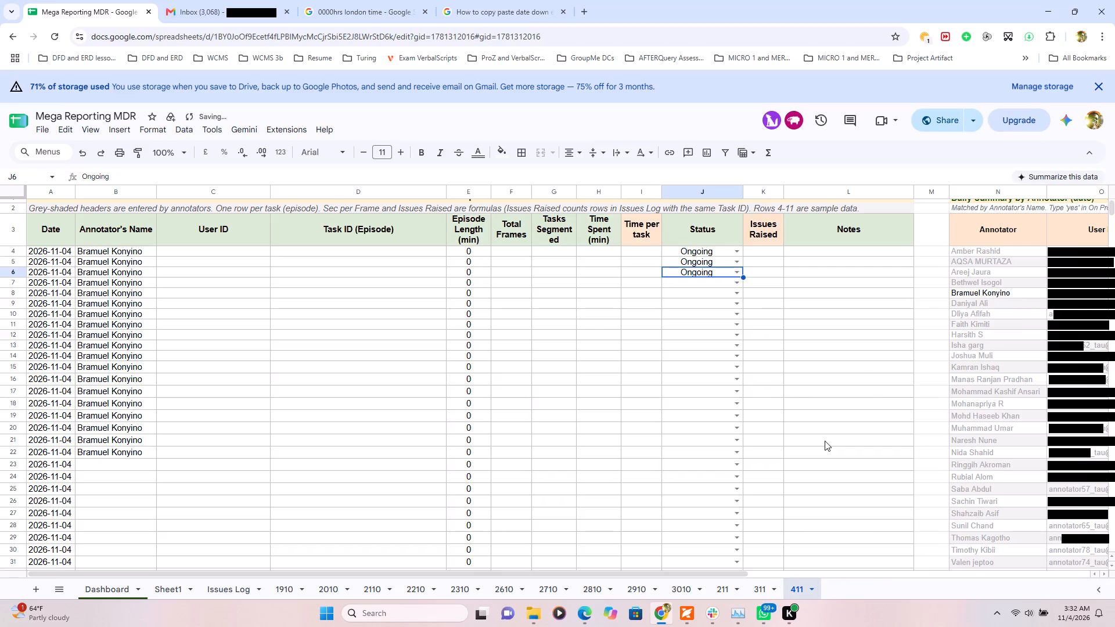
Set the Status of row 7 to Ongoing and fill it down the Status column through row 21.
left_click(732, 283)
left_click(705, 329)
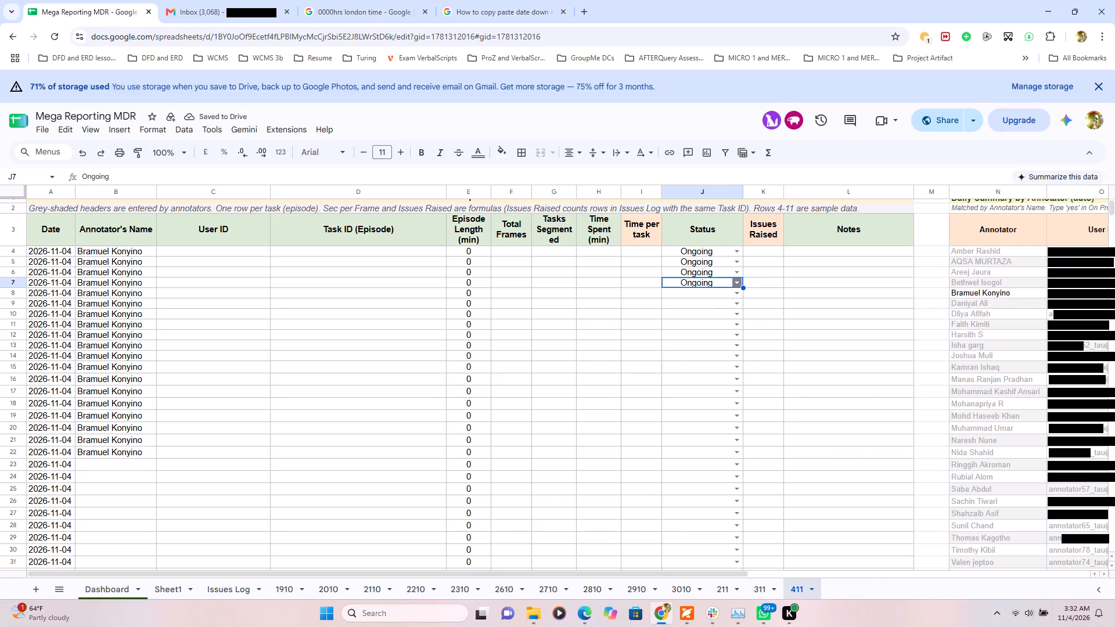
left_click_drag(742, 285, 726, 437, "ctrl")
left_click(731, 366)
left_click(785, 342)
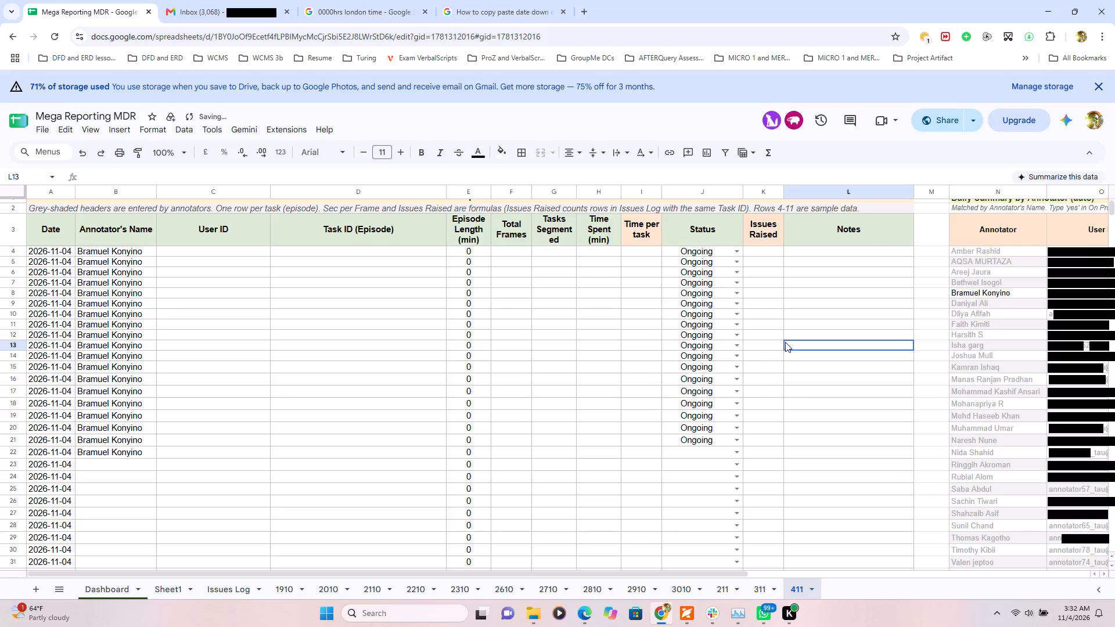
Examine the task table and the Daily Summary by Annotator columns on the 411 sheet.
scroll(316, 330, "up", 2)
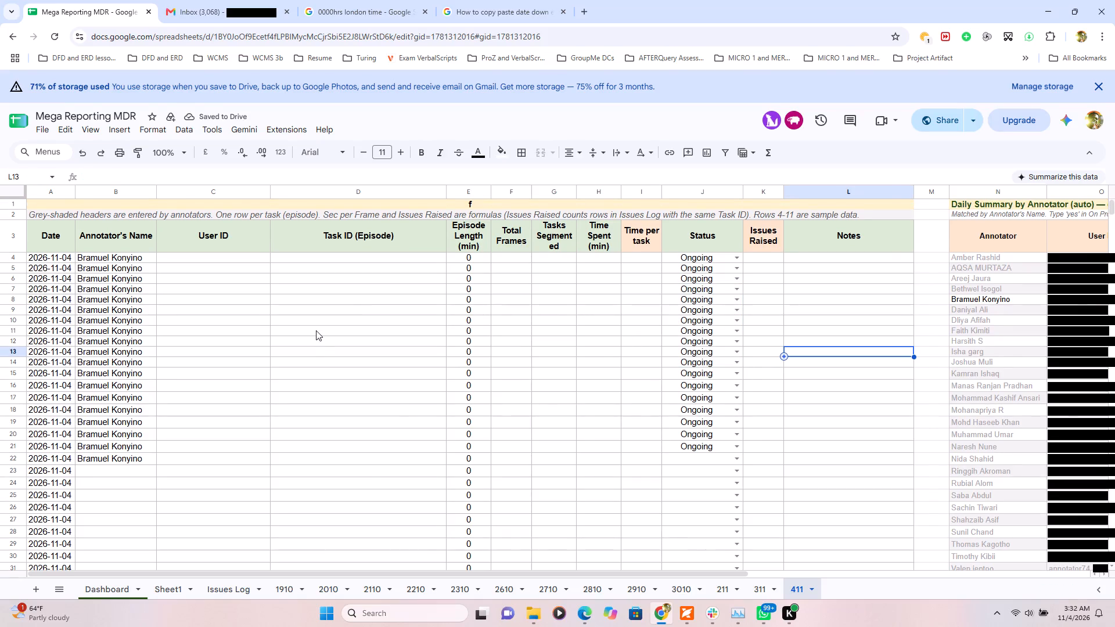
scroll(316, 330, "left", 3)
scroll(316, 330, "right", 8)
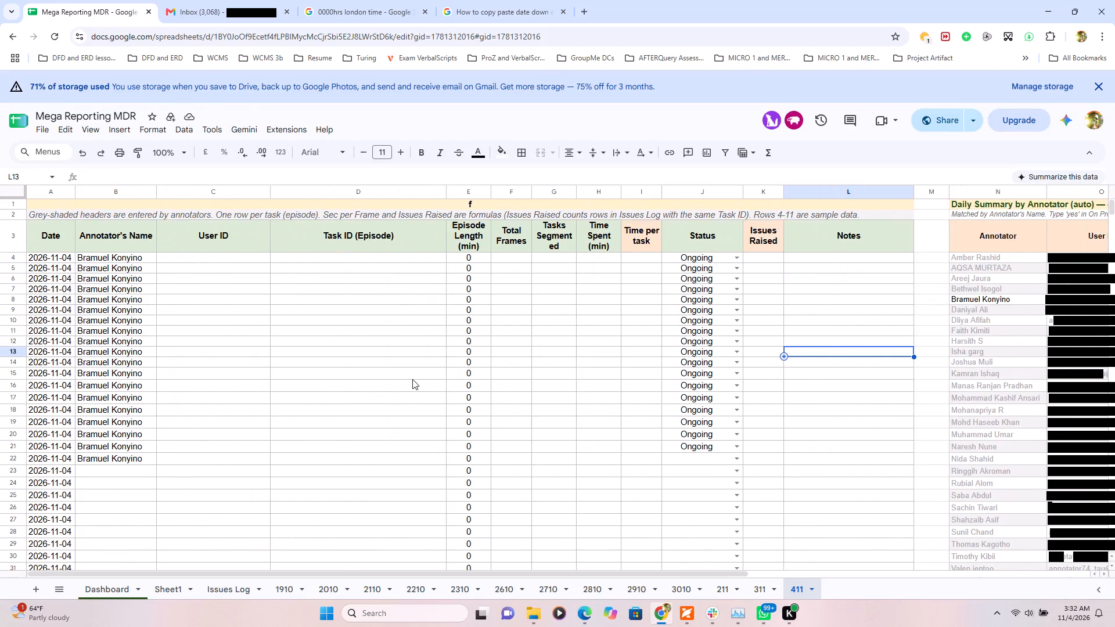
scroll(412, 379, "down", 1)
scroll(412, 379, "up", 4)
scroll(531, 345, "left", 9)
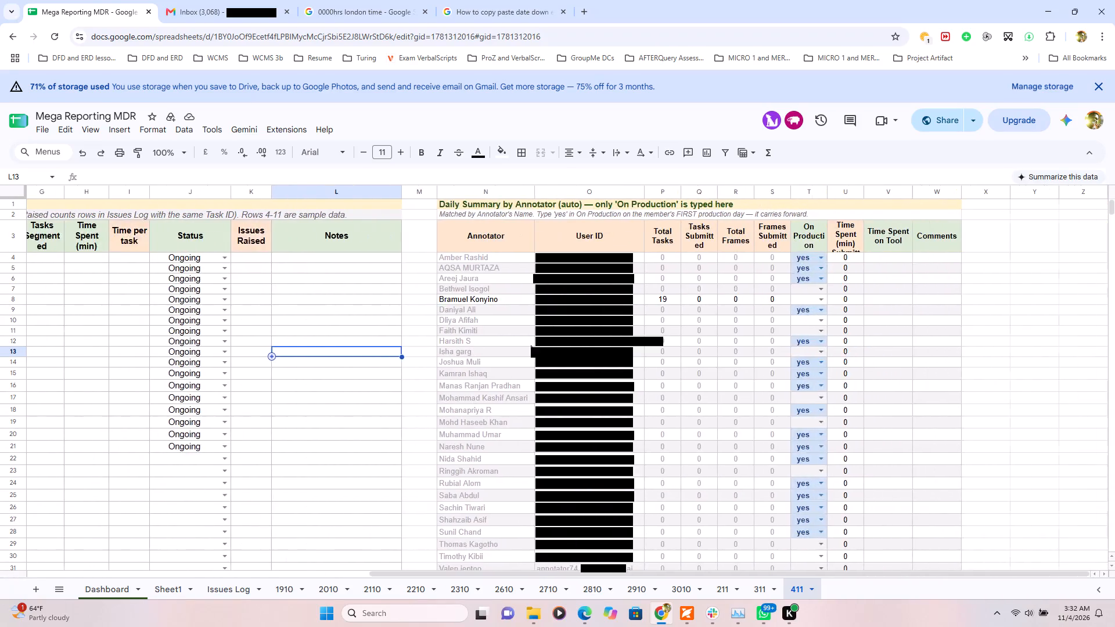
scroll(531, 345, "right", 8)
scroll(531, 345, "left", 8)
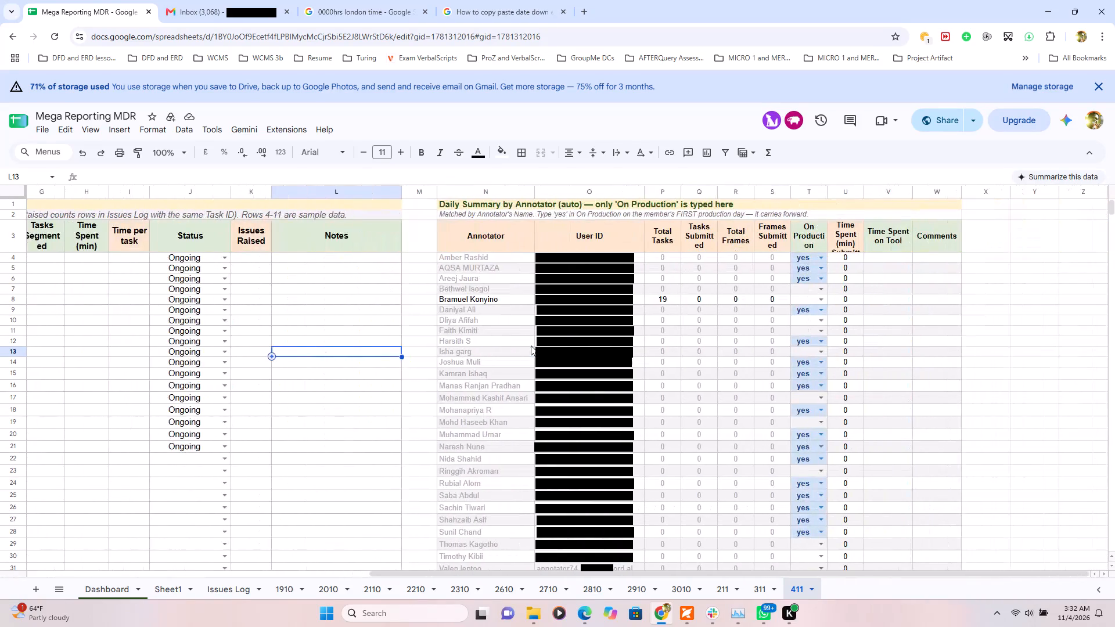
scroll(531, 345, "right", 6)
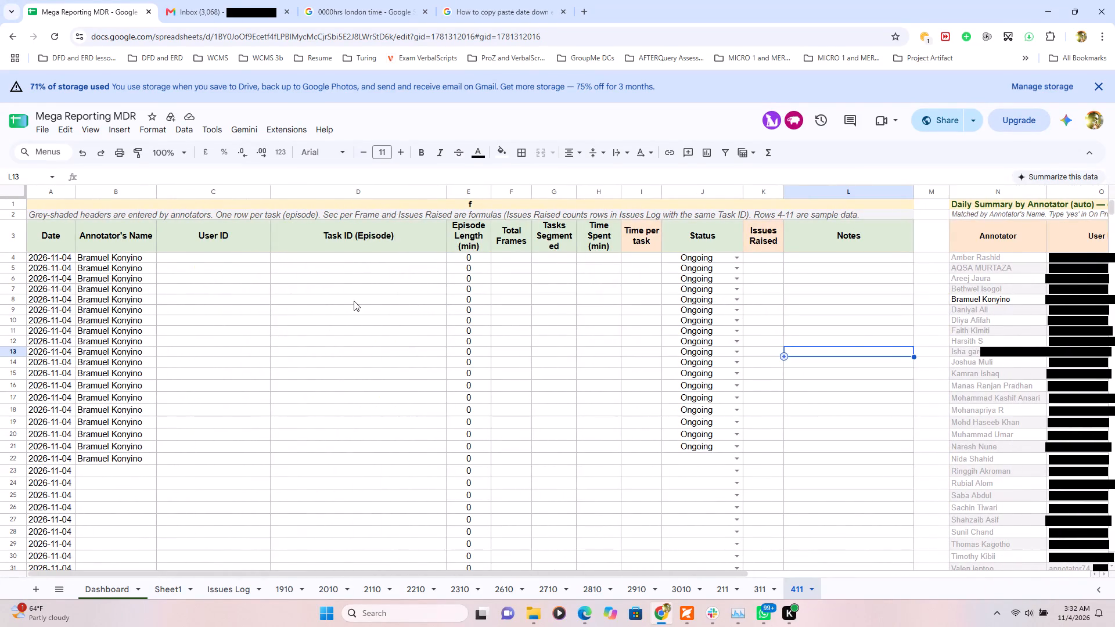
Switch to File Explorer, create a text document named 4th November.txt in the Encord VLA folder, and open it.
left_click(531, 608)
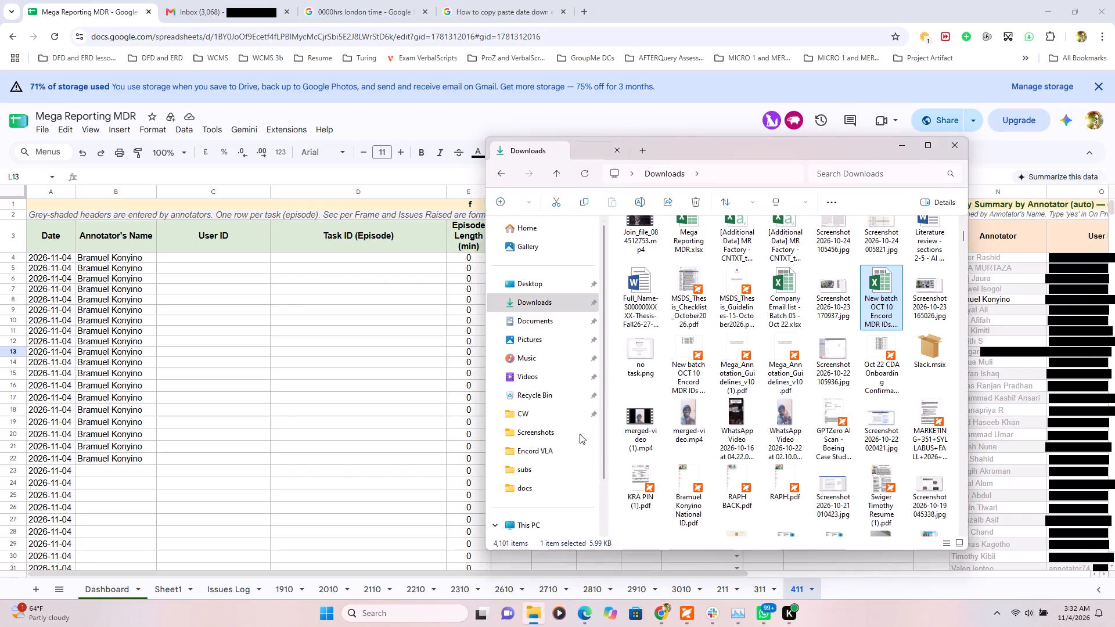
left_click(537, 446)
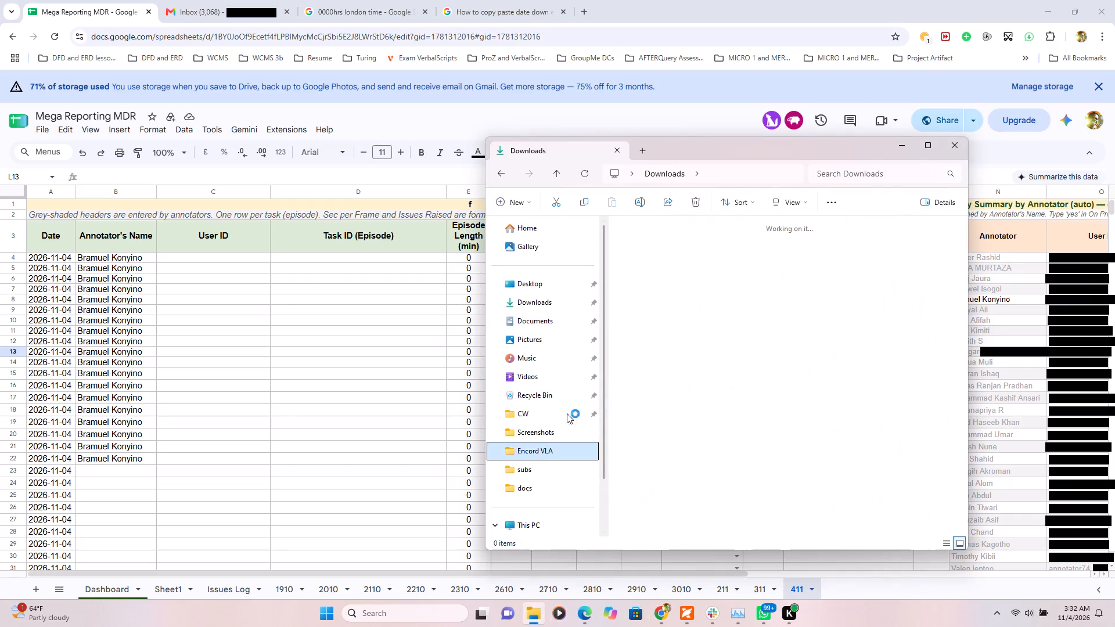
right_click(773, 327)
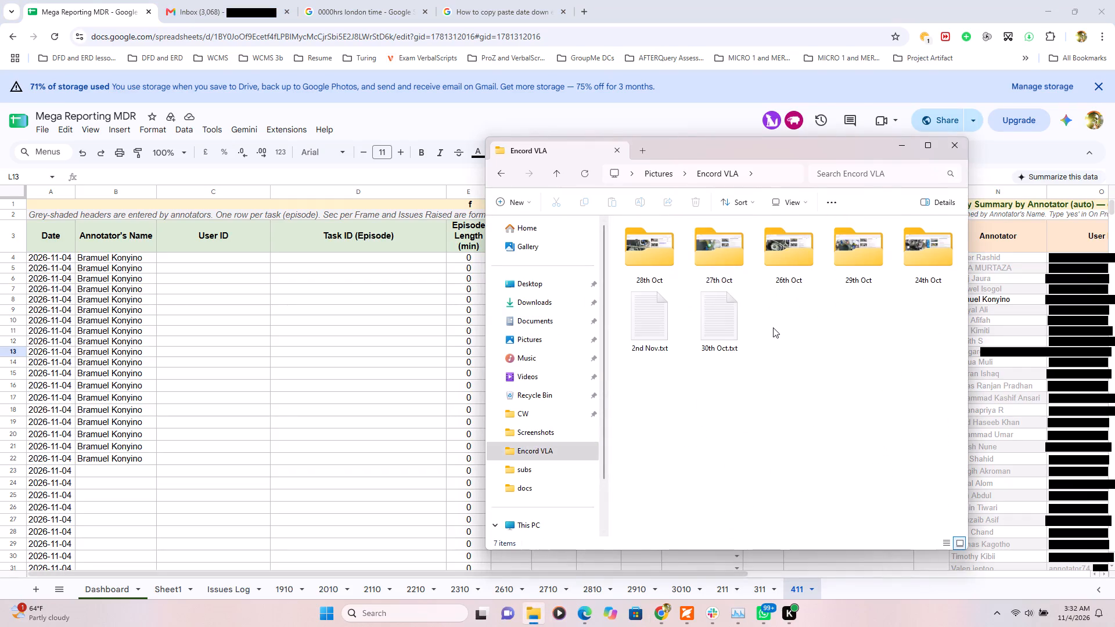
left_click(810, 399)
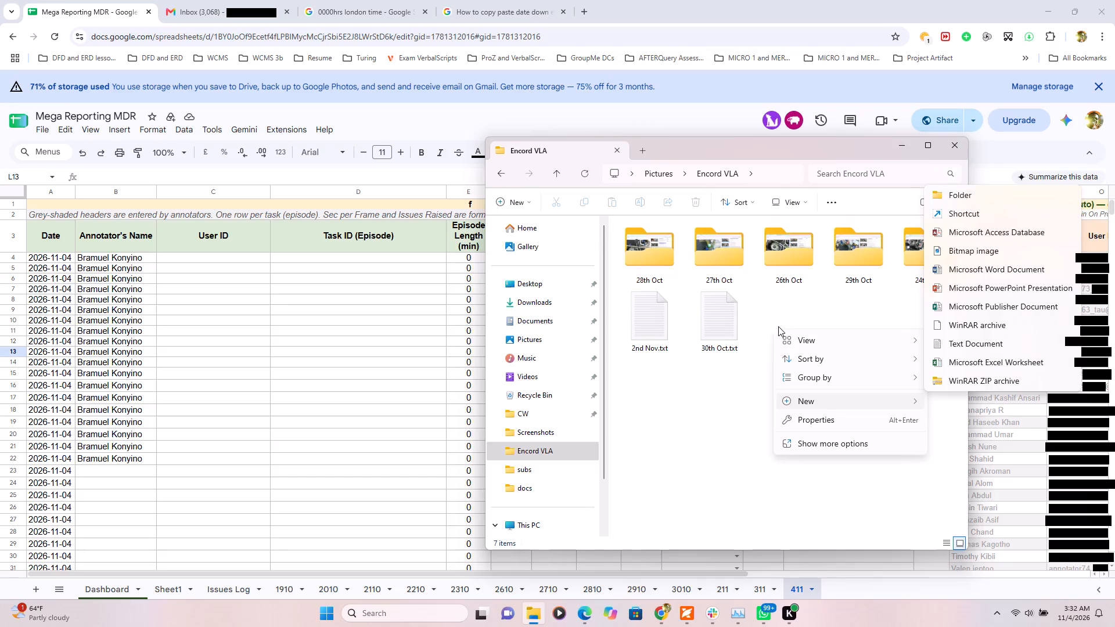
left_click(765, 309)
scroll(765, 309, "up", 1)
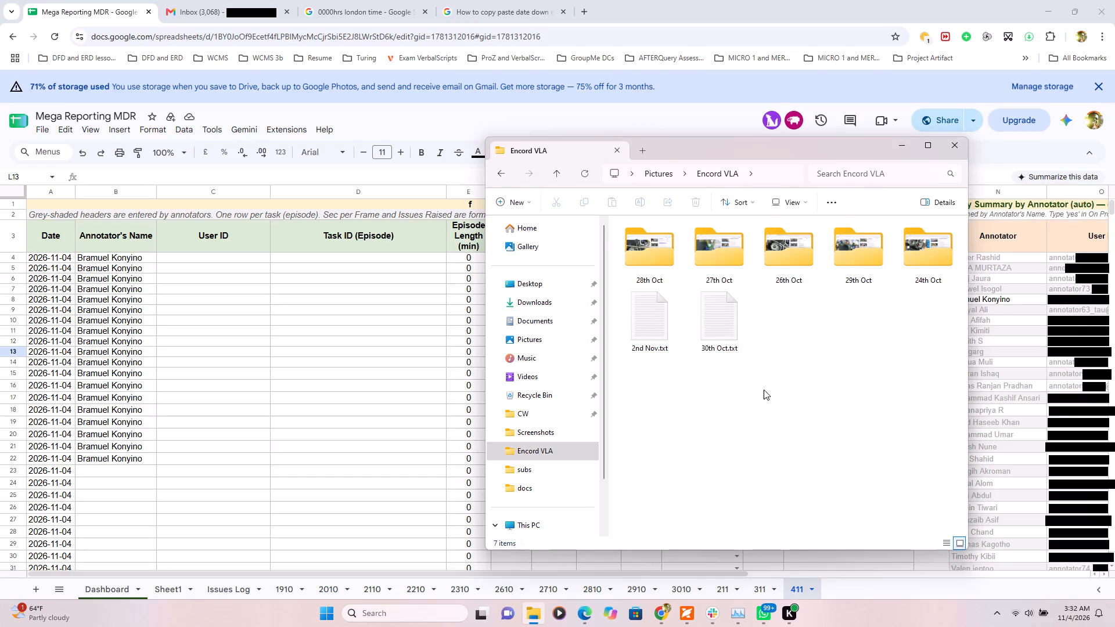
right_click(713, 404)
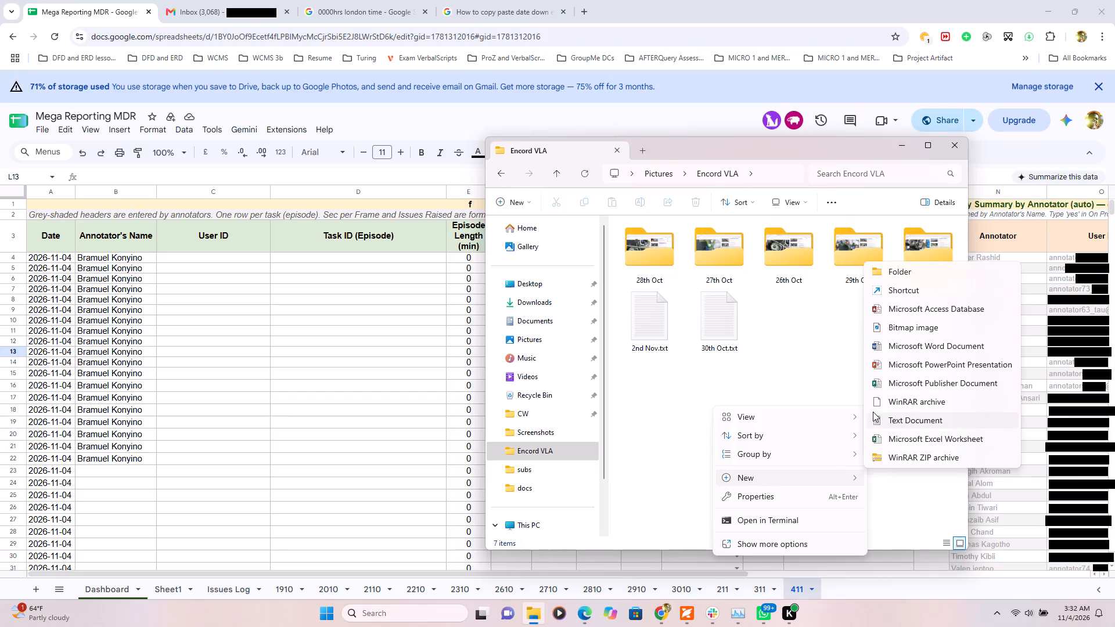
left_click(891, 417)
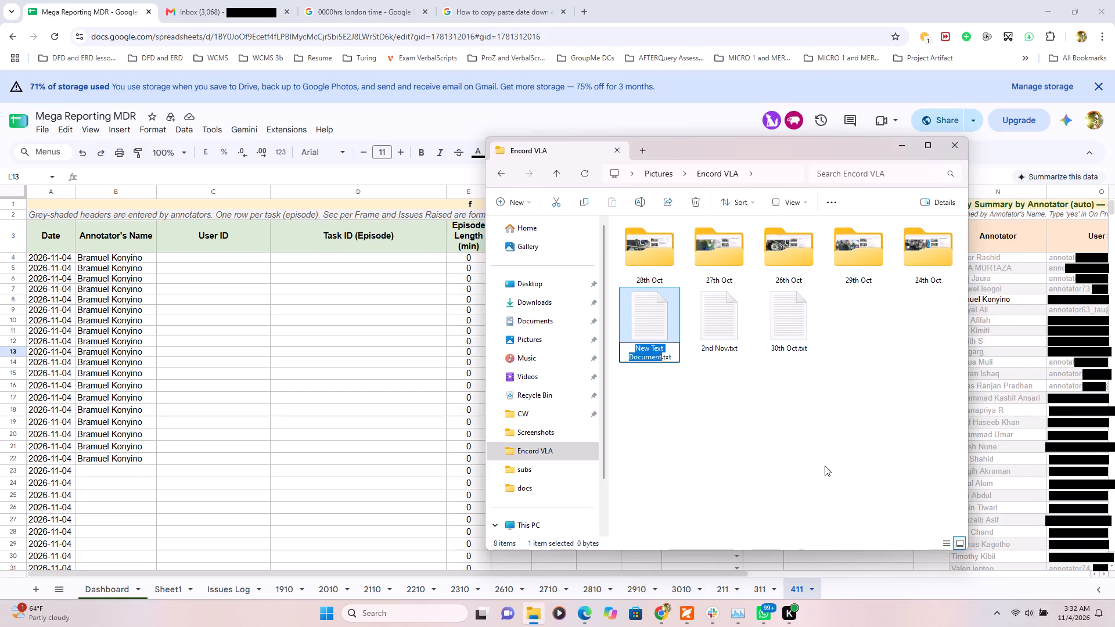
type("4th Nive")
key("BackSpace")
key("BackSpace")
key("BackSpace")
type("ovember")
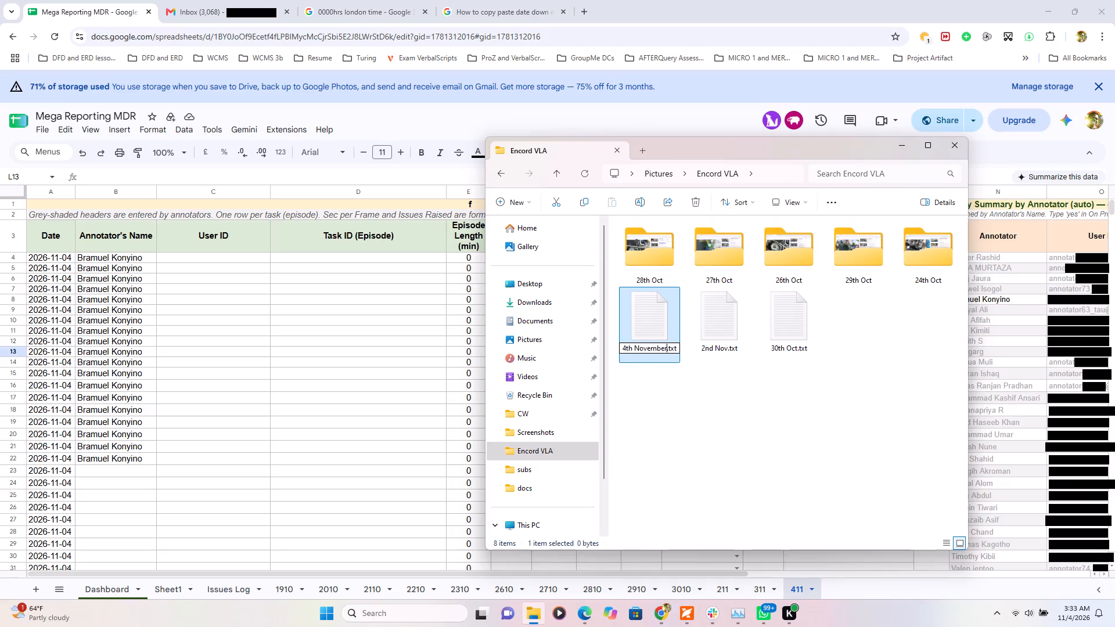
key("Return")
double_click(656, 336)
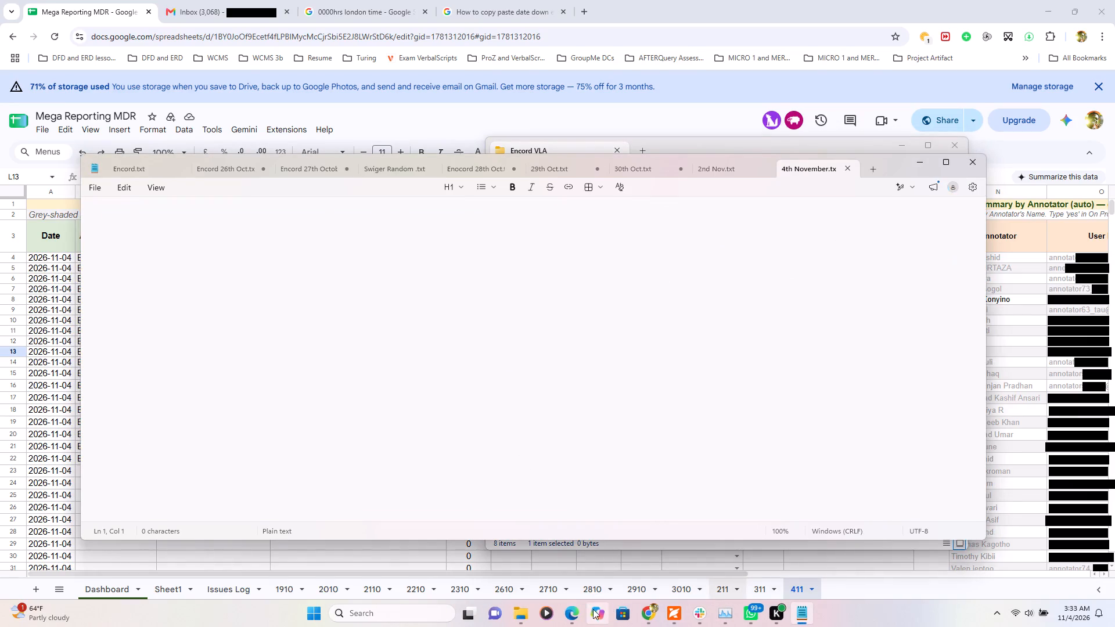
Switch to Encord in Edge and filter the MR Factory queue to tasks assigned to the current annotator matching 420.
left_click(581, 531)
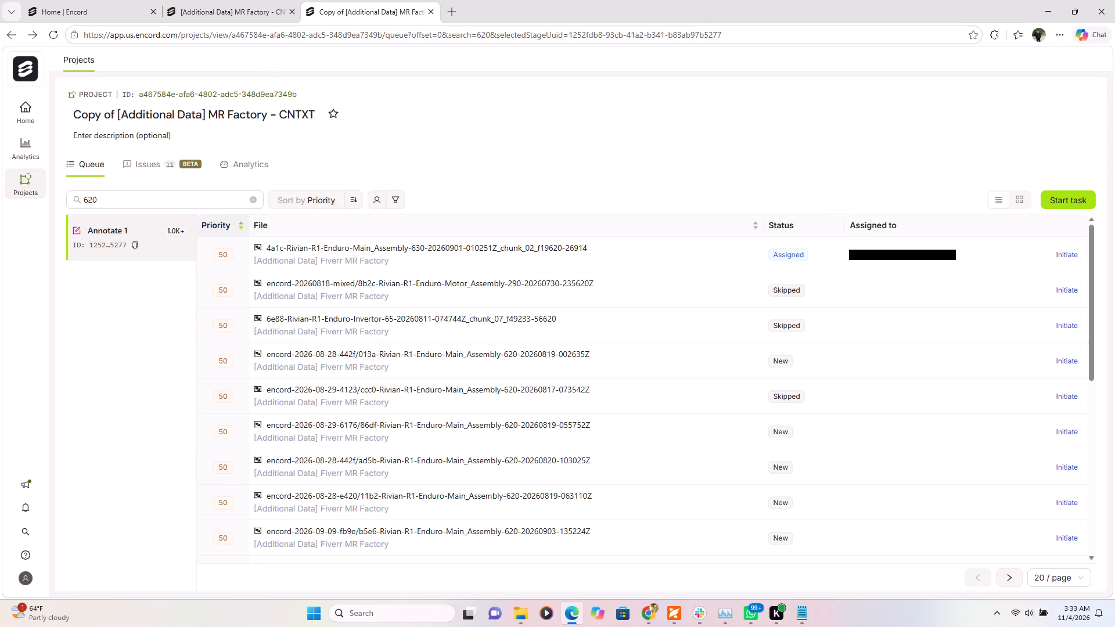
left_click(376, 203)
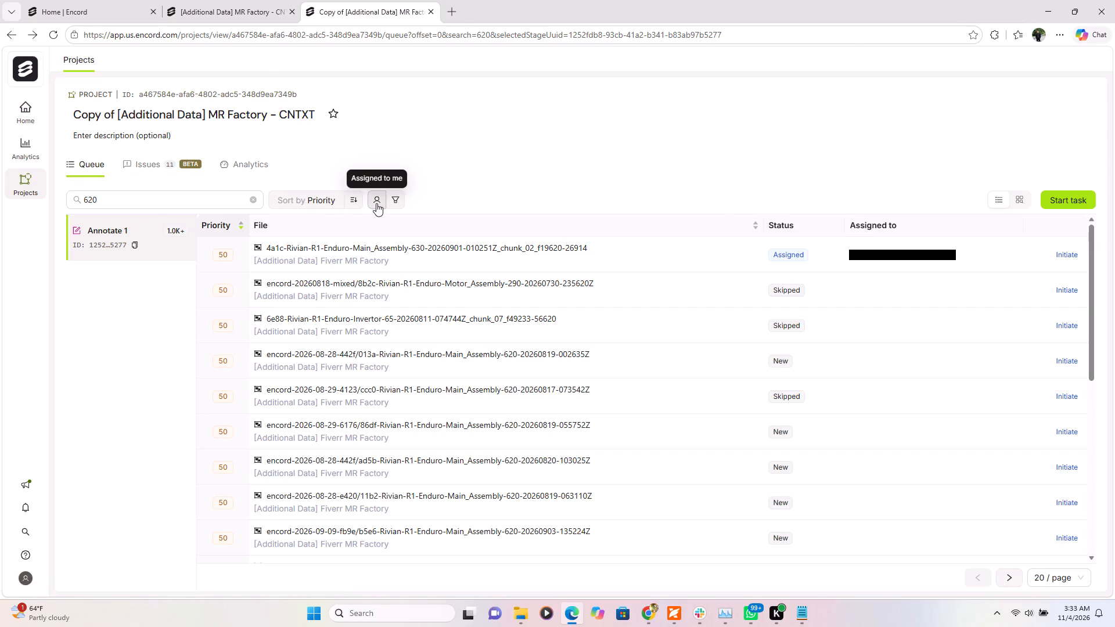
left_click_drag(109, 201, 41, 207)
type("420")
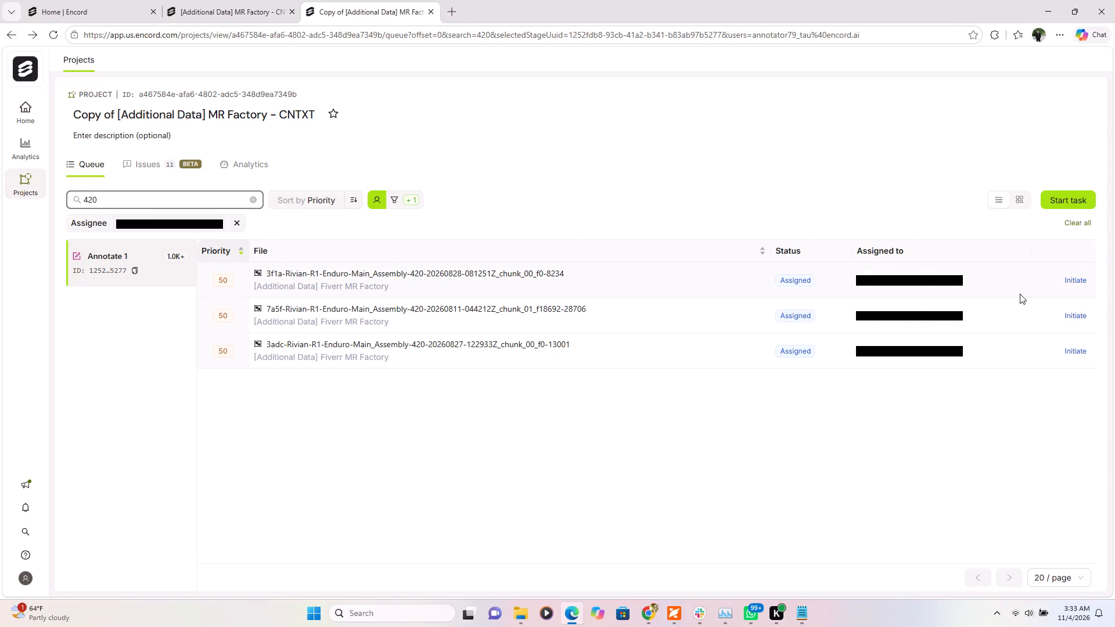
Initiate the assigned Main_Assembly-420 task whose file name starts with 3f1a in the label editor.
left_click(1068, 282)
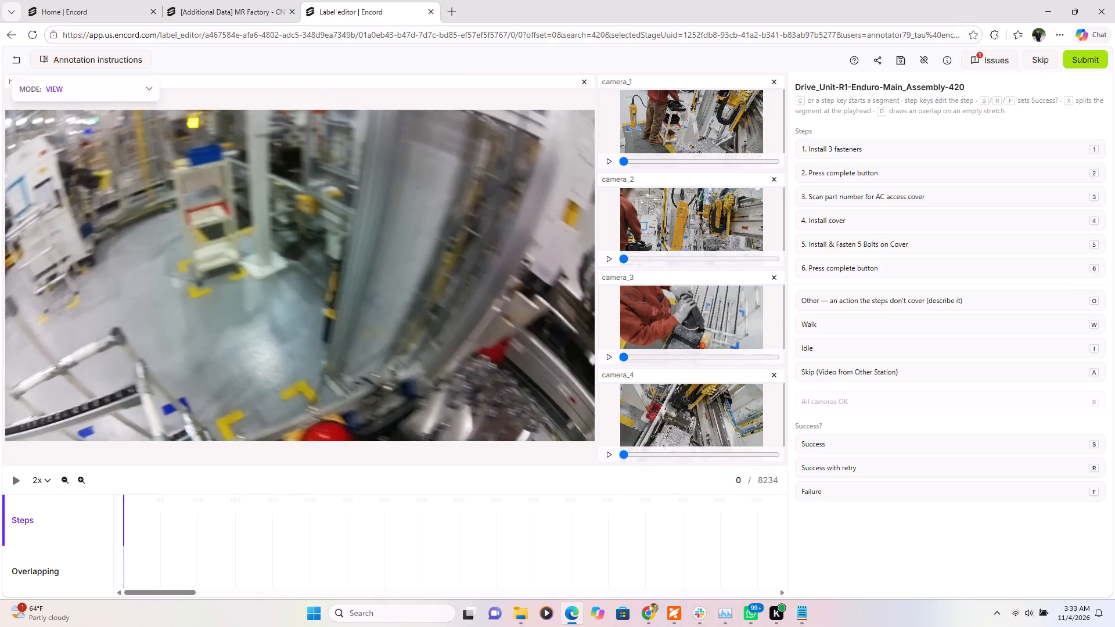
Return to the task queue and initiate the assigned Main_Assembly-420 task whose file name starts with 7a5f.
left_click(5, 37)
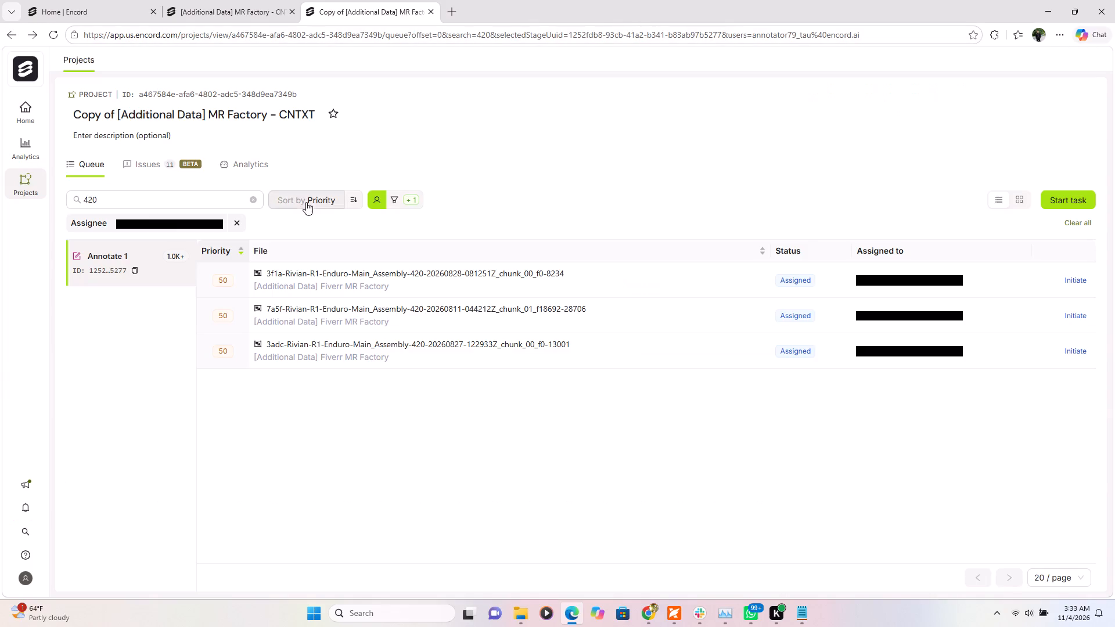
left_click(1078, 312)
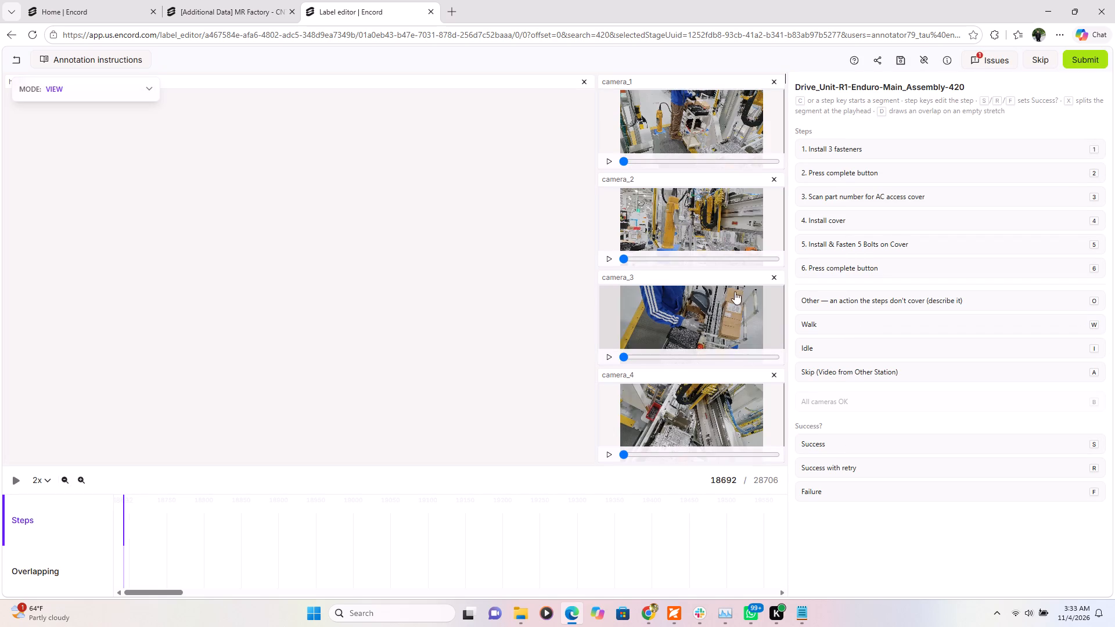
left_click_drag(974, 85, 854, 89)
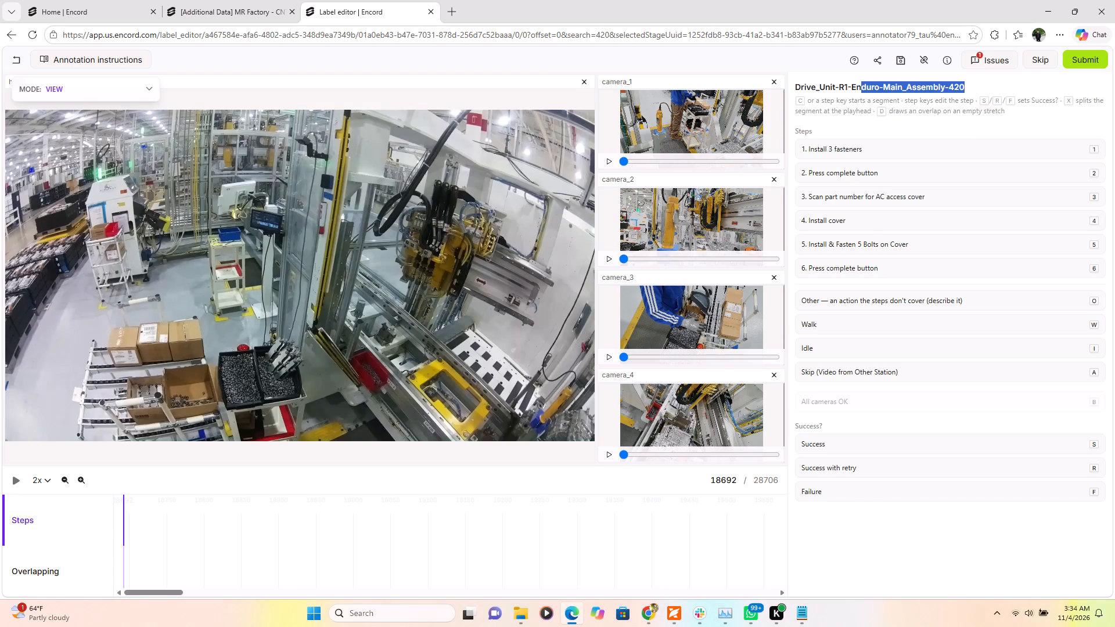
left_click_drag(854, 89, 792, 91)
right_click(880, 89)
left_click(897, 105)
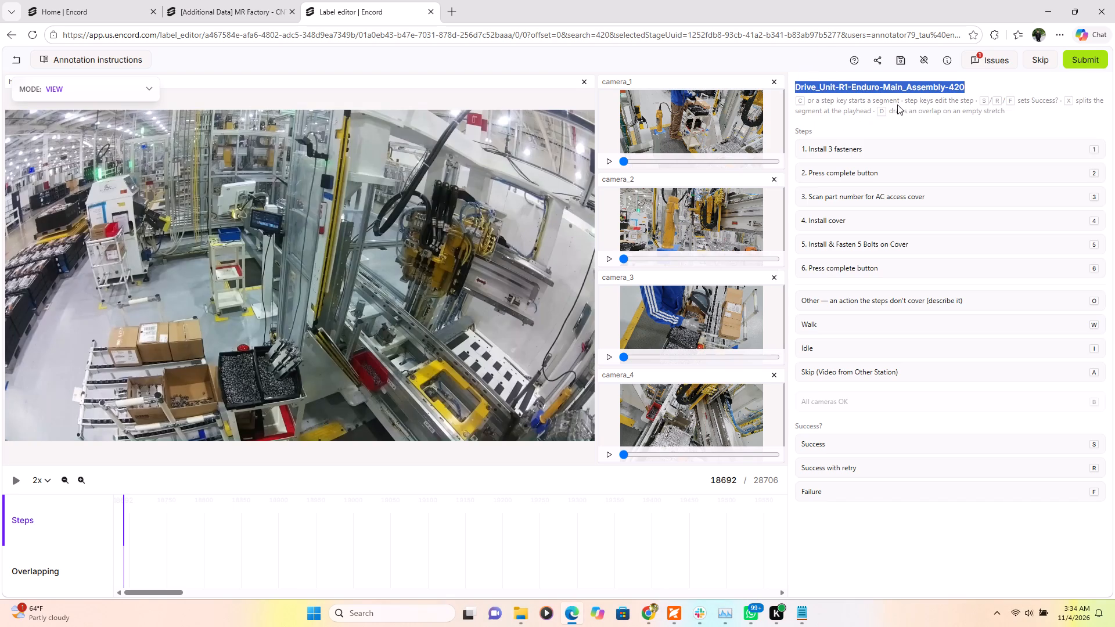